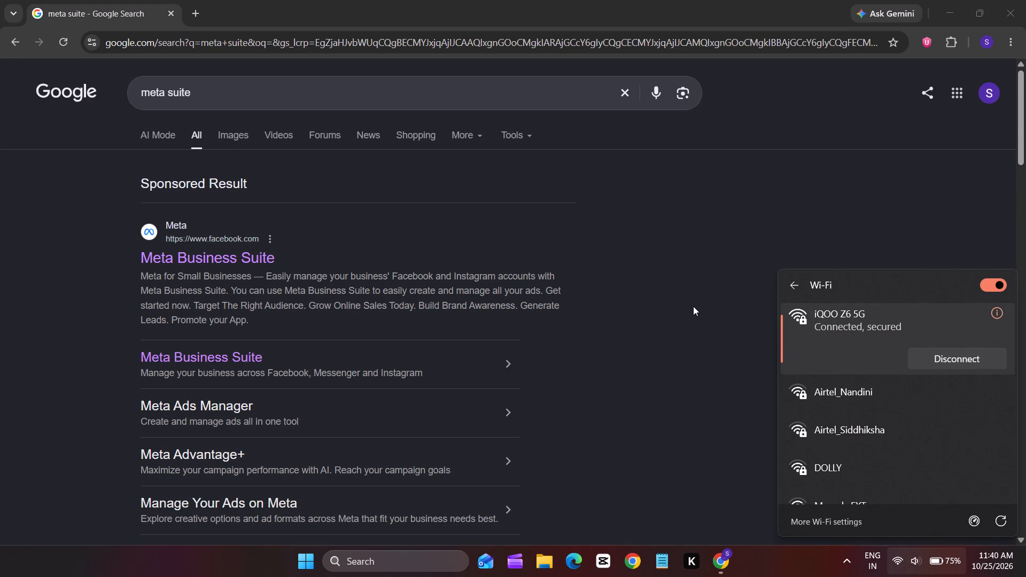
# Open Meta Business Suite from the sponsored search result, get started to its dashboard, and close the leftover introduction page.
pyautogui.click(230, 257)
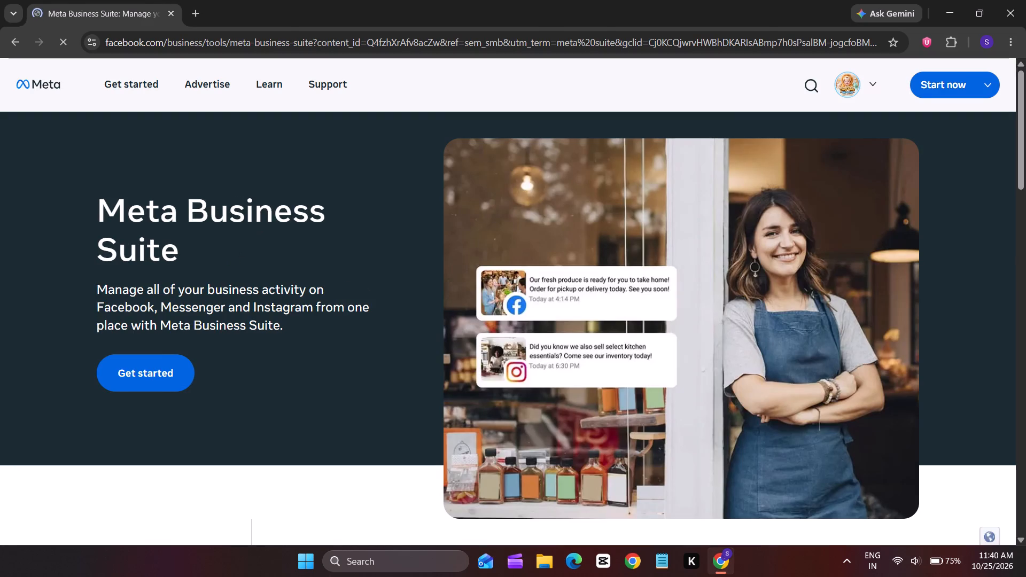
pyautogui.click(167, 375)
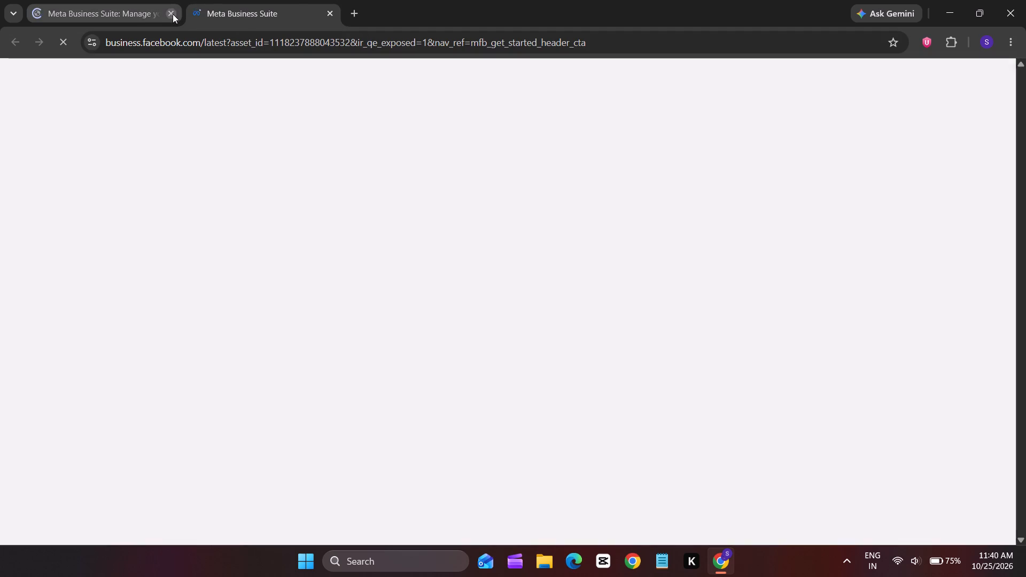
pyautogui.click(173, 14)
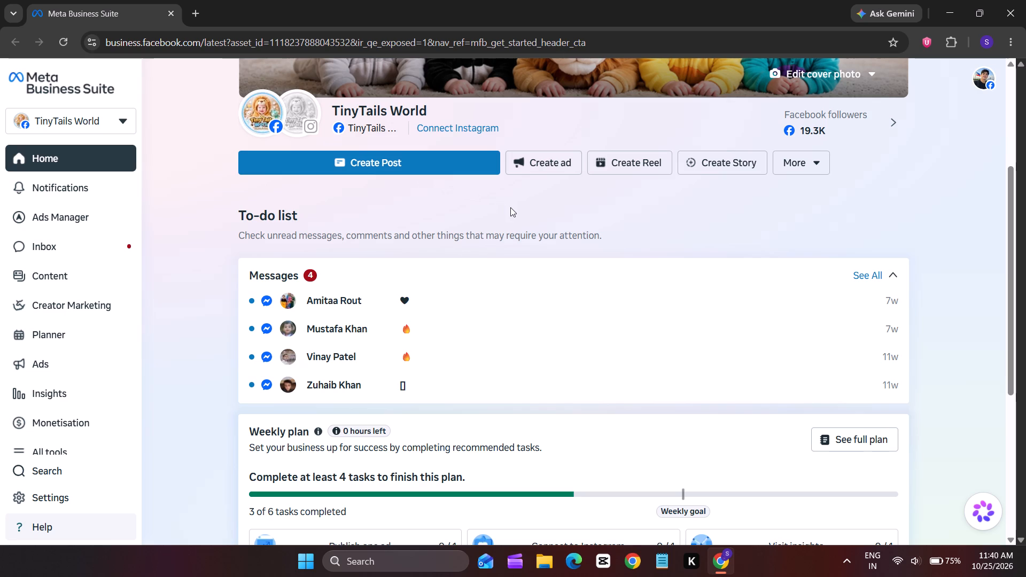
# Open the TinyTails World page's content section and look over its published posts and reels.
pyautogui.scroll(-4, 514, 220)
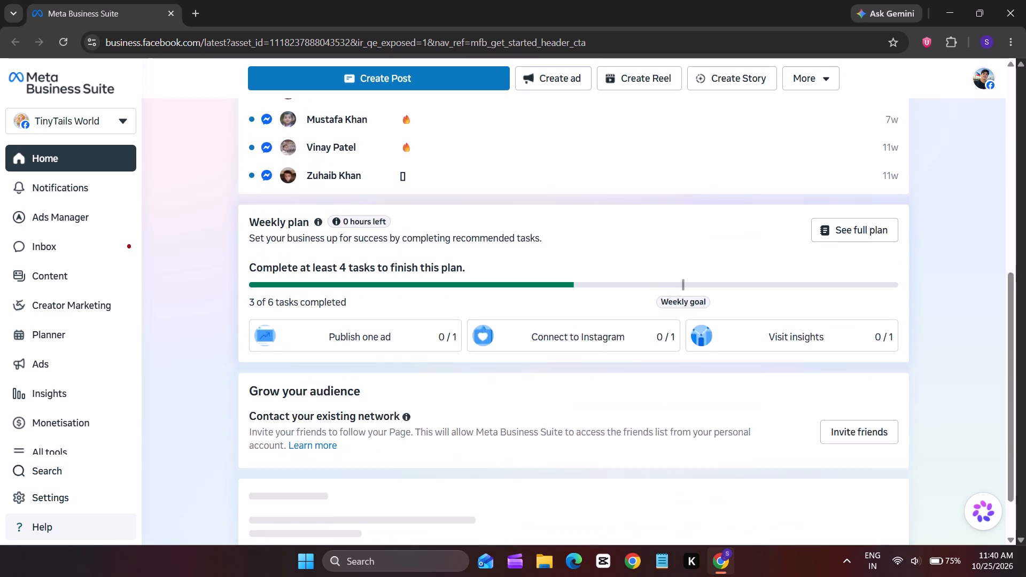
pyautogui.scroll(-3, 518, 235)
pyautogui.scroll(2, 518, 235)
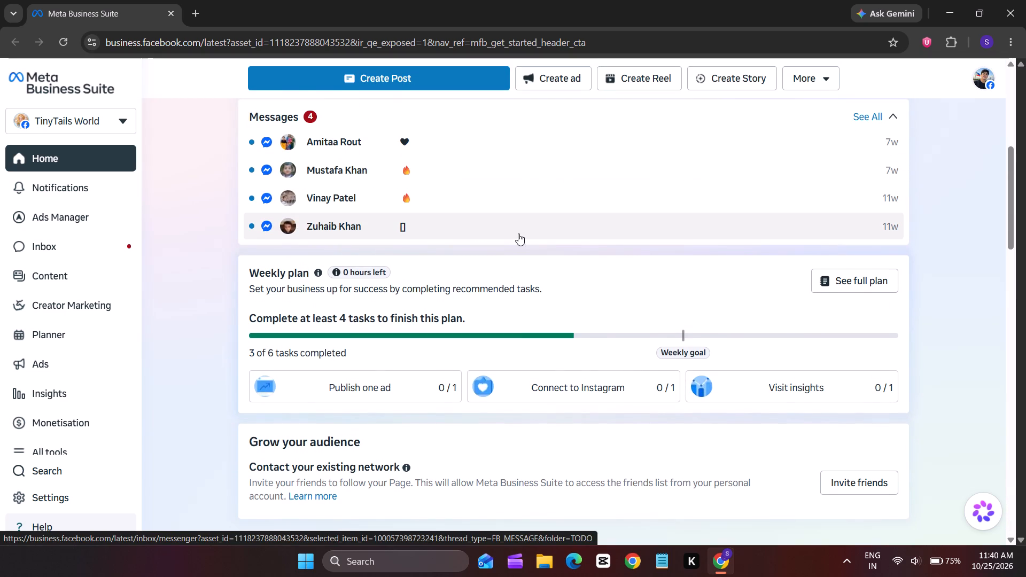
pyautogui.click(49, 282)
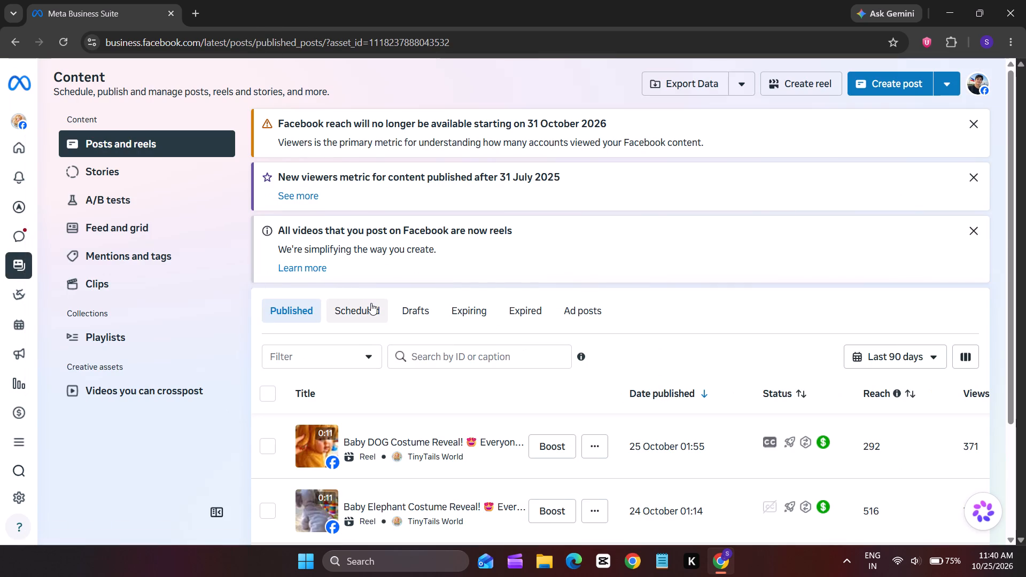
pyautogui.scroll(-1, 371, 303)
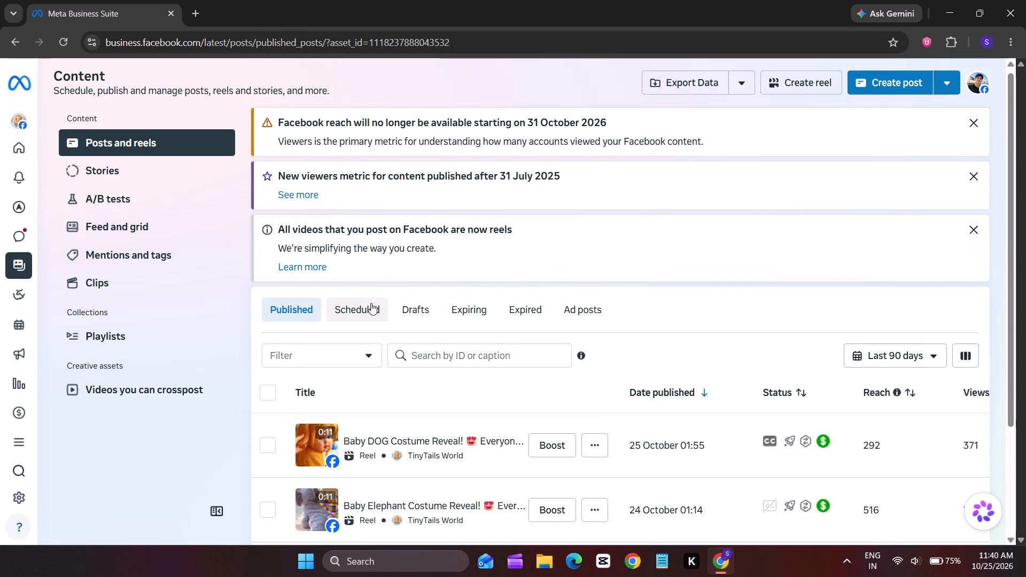
pyautogui.scroll(-1, 371, 303)
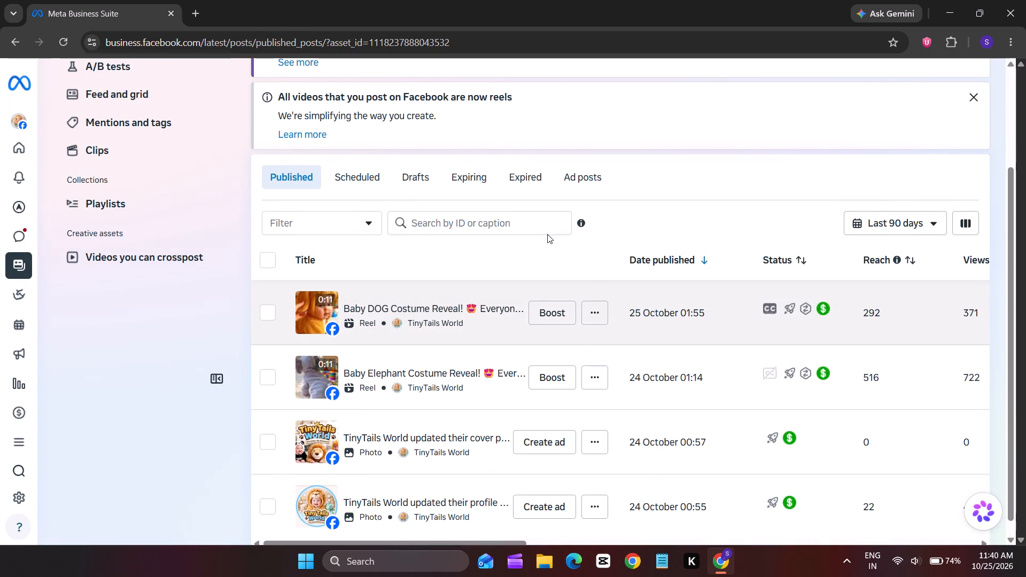
# Examine the Baby DOG Costume Reveal reel's insights, covering overview, views, audience retention, earnings, interactions and audience.
pyautogui.click(416, 311)
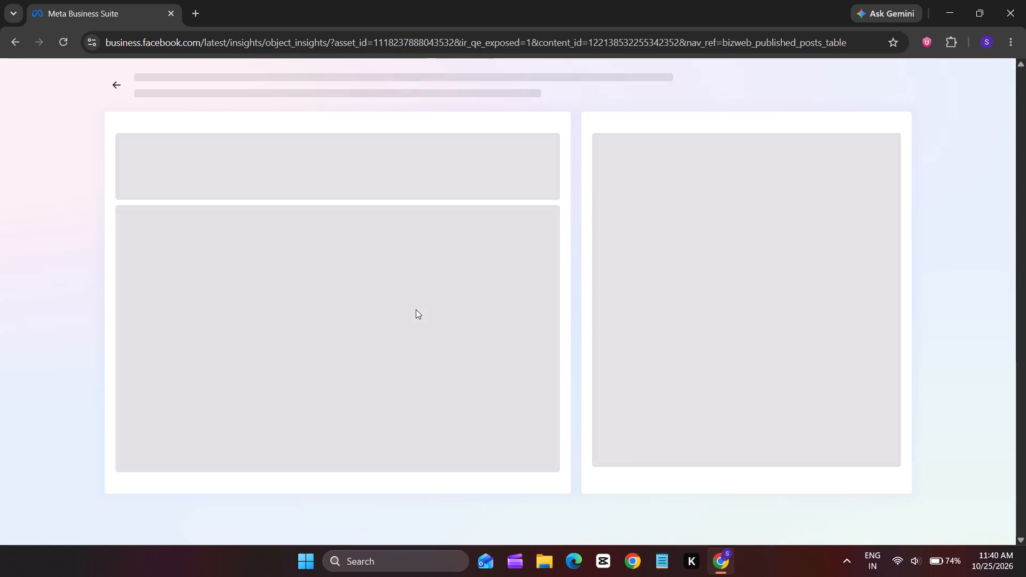
pyautogui.scroll(-2, 417, 277)
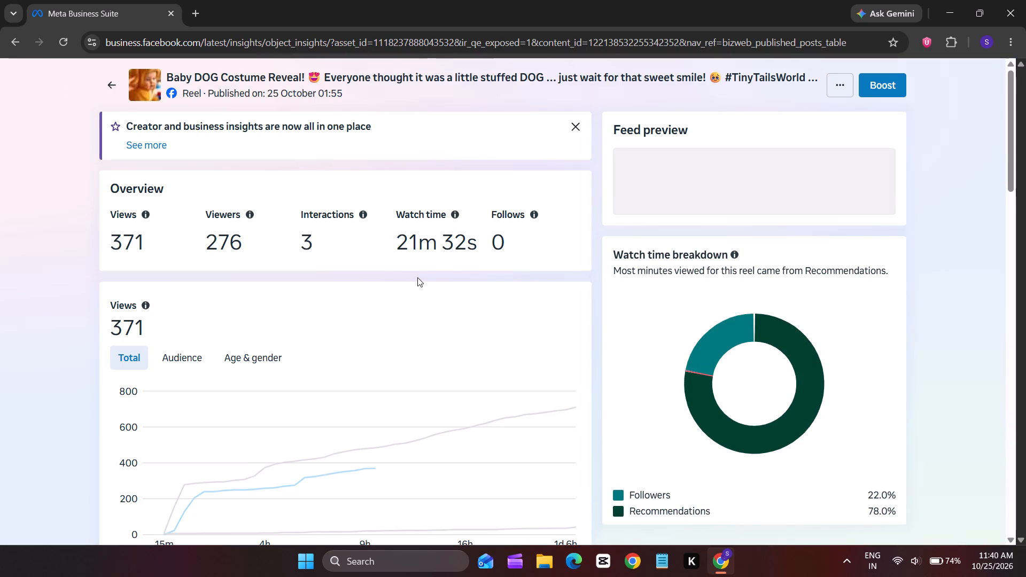
pyautogui.scroll(-4, 417, 277)
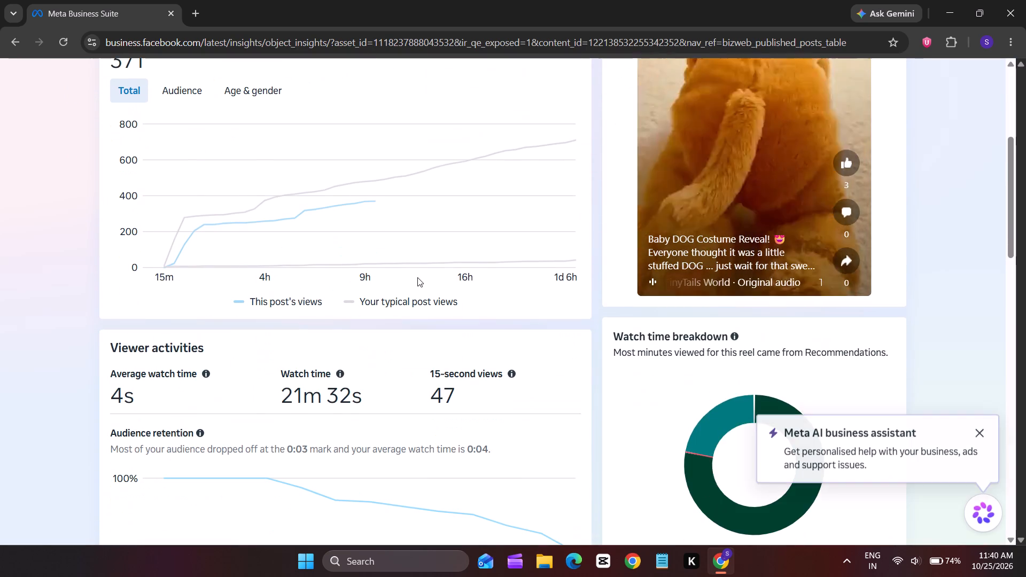
pyautogui.scroll(-4, 417, 277)
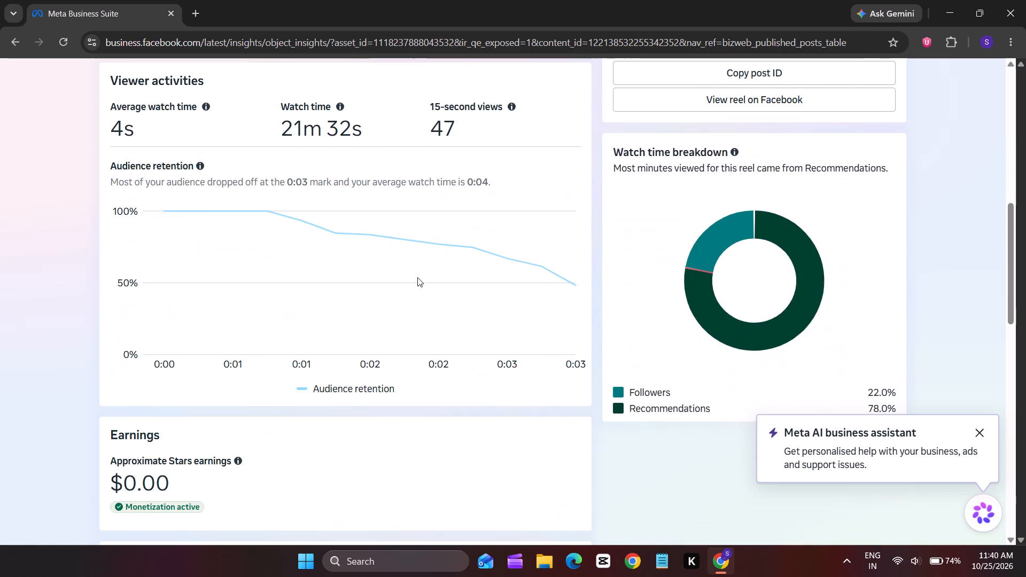
pyautogui.scroll(-11, 417, 277)
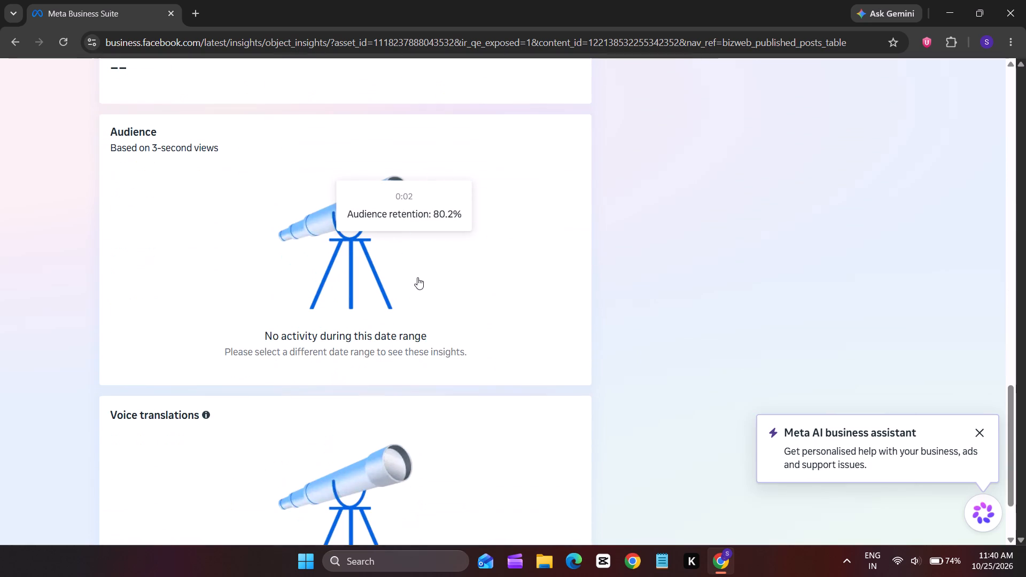
pyautogui.scroll(-5, 418, 277)
pyautogui.scroll(9, 418, 277)
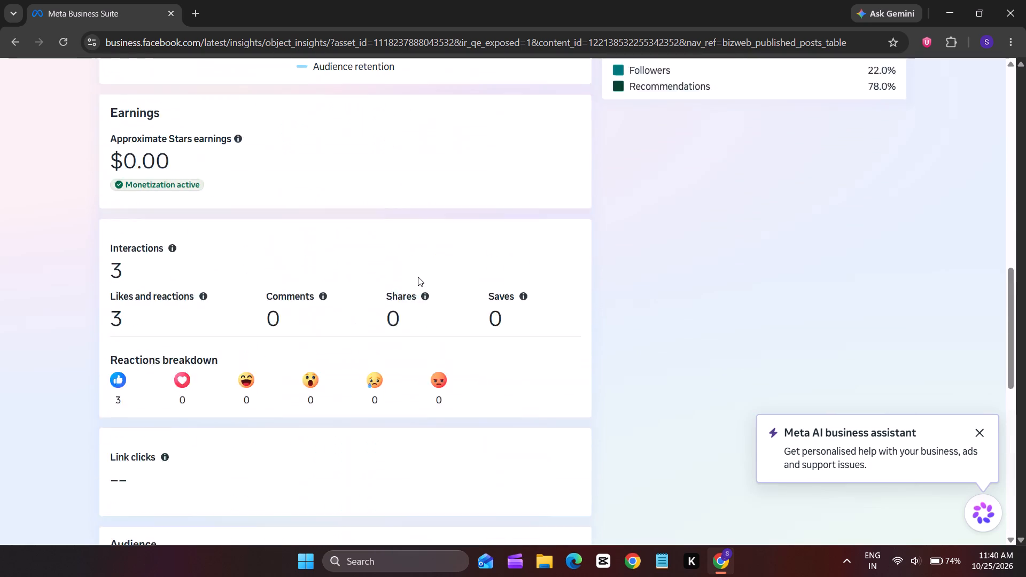
pyautogui.scroll(4, 418, 277)
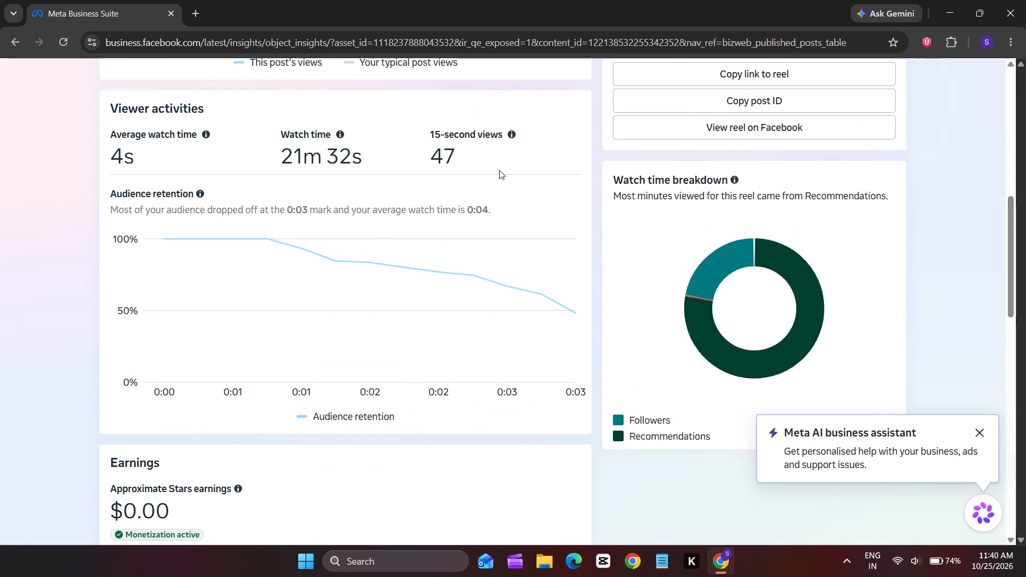
pyautogui.scroll(5, 499, 163)
pyautogui.scroll(4, 450, 169)
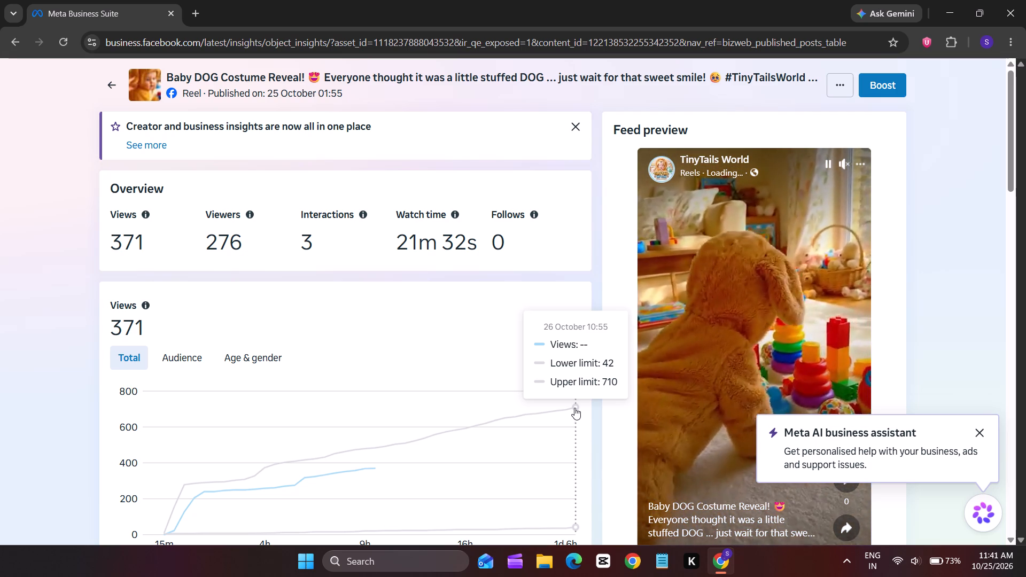
# Return from the reel's insights to the published posts list and close the browser window.
pyautogui.click(116, 85)
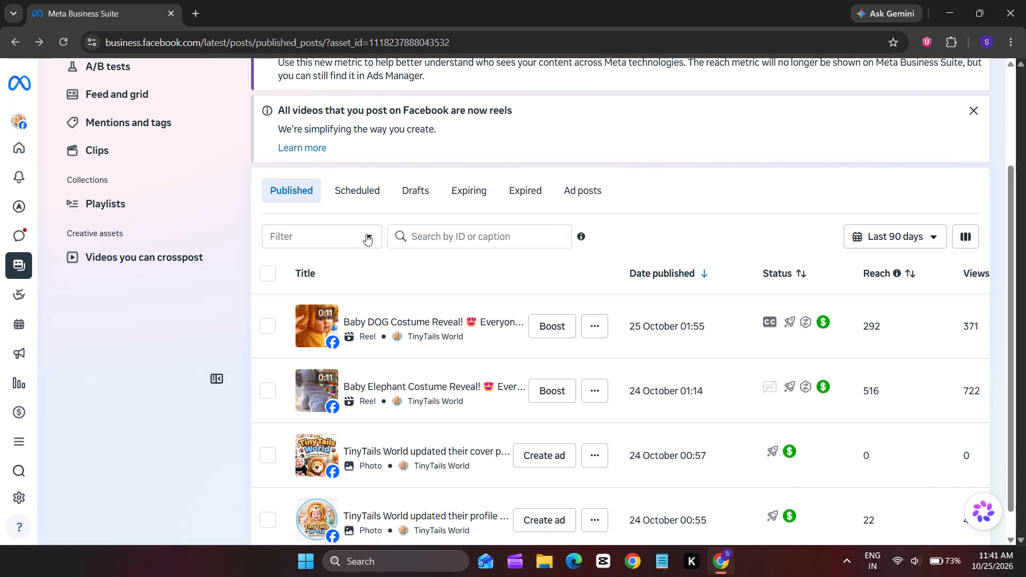
pyautogui.scroll(7, 369, 231)
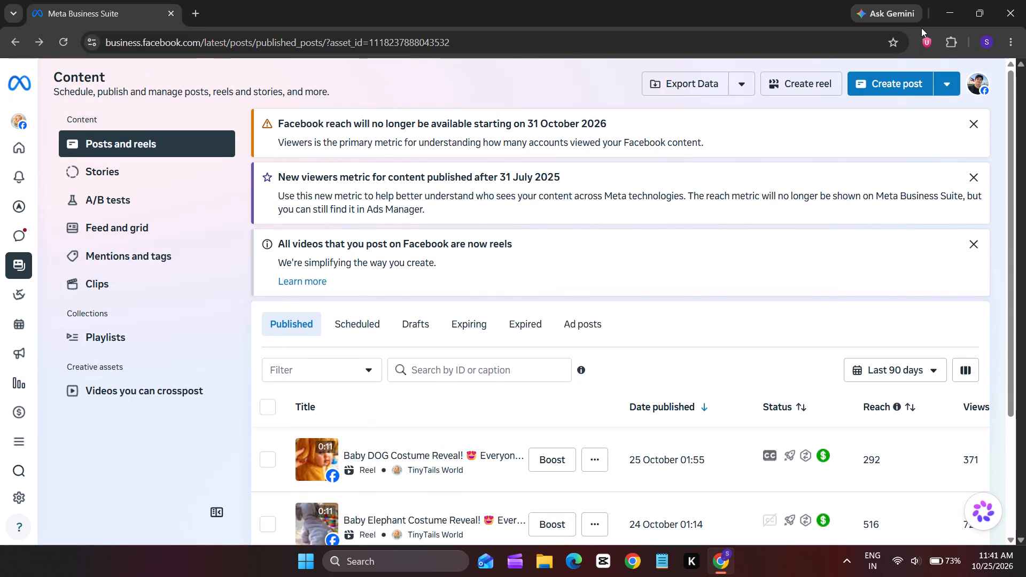
pyautogui.click(1025, 0)
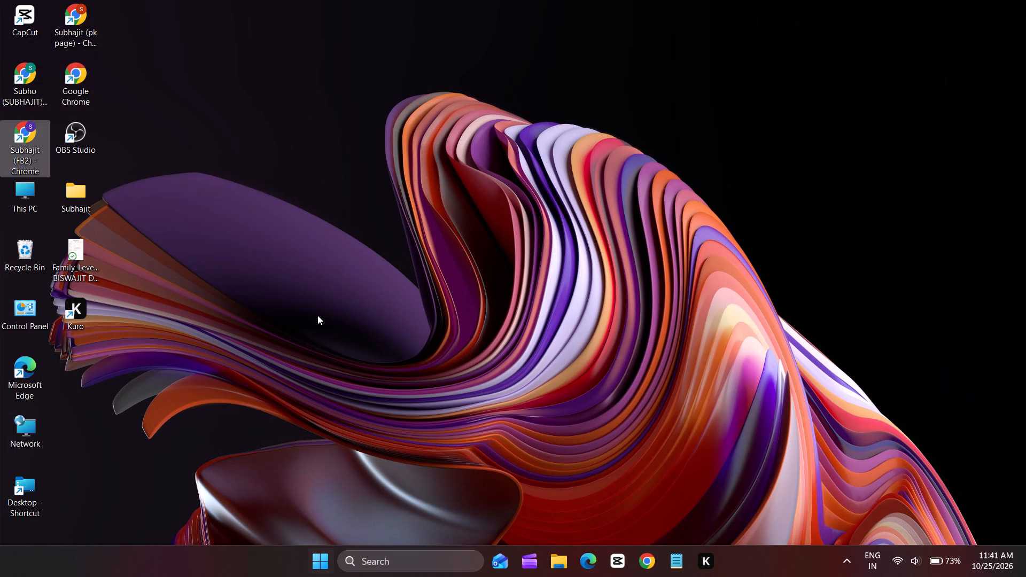
# Launch Kuro and refresh the desktop.
pyautogui.click(326, 281)
pyautogui.rightClick(326, 281)
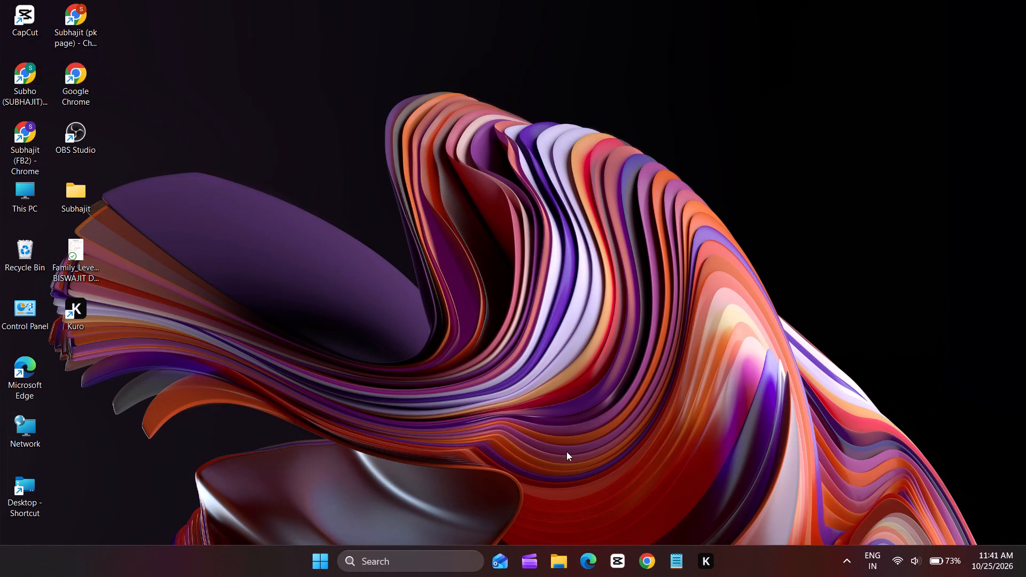
pyautogui.click(702, 553)
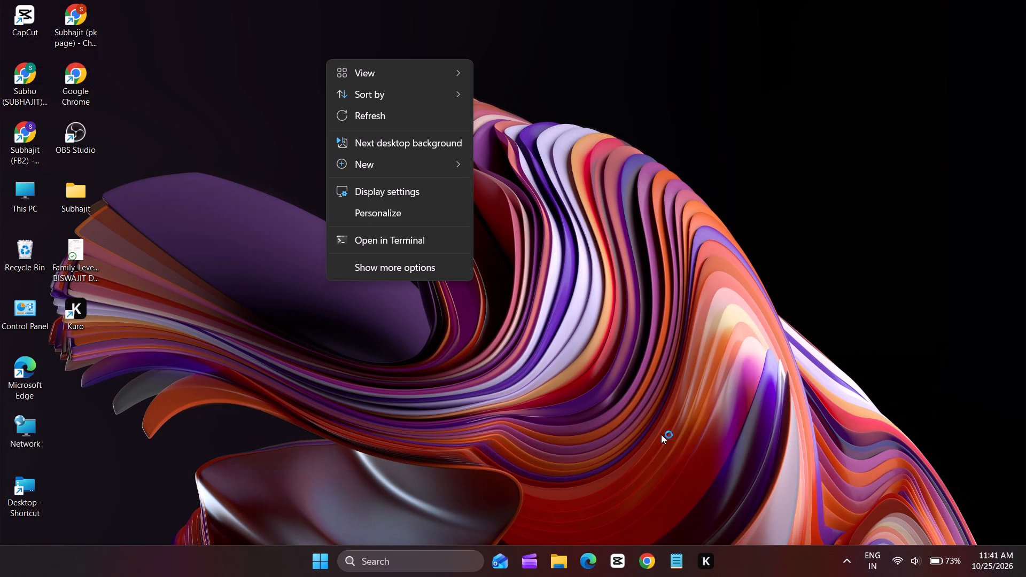
pyautogui.click(393, 120)
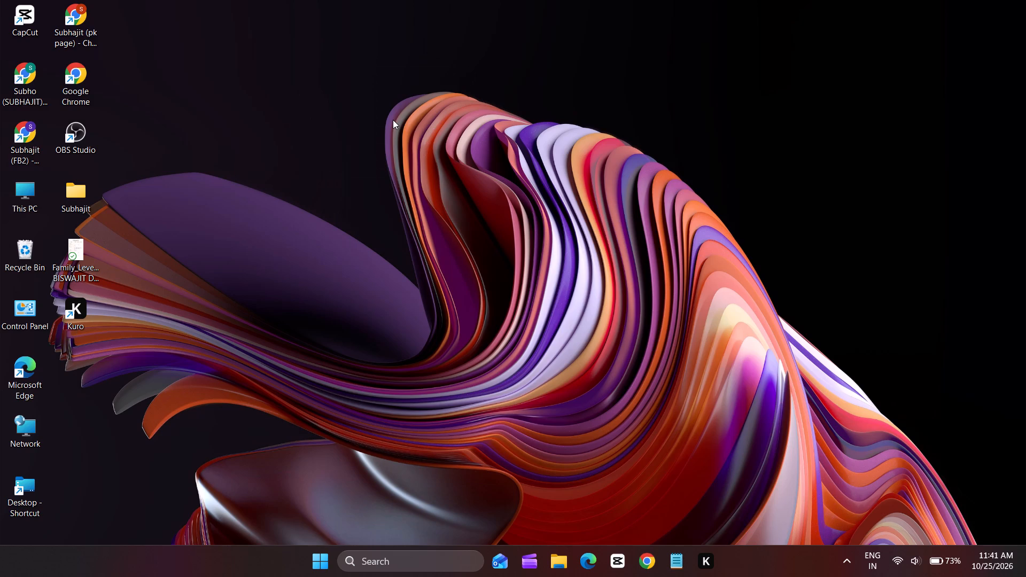
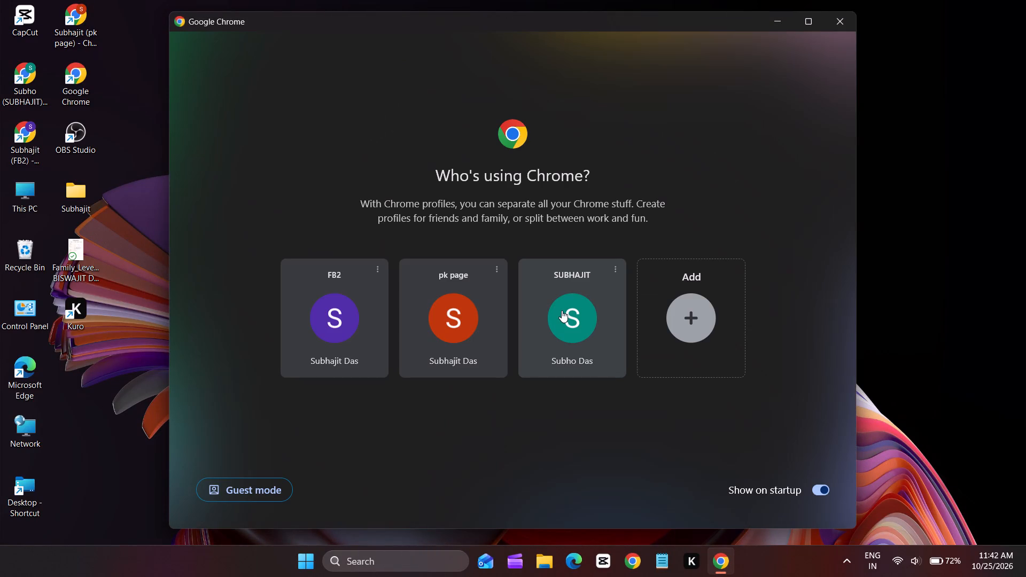
pyautogui.click(562, 310)
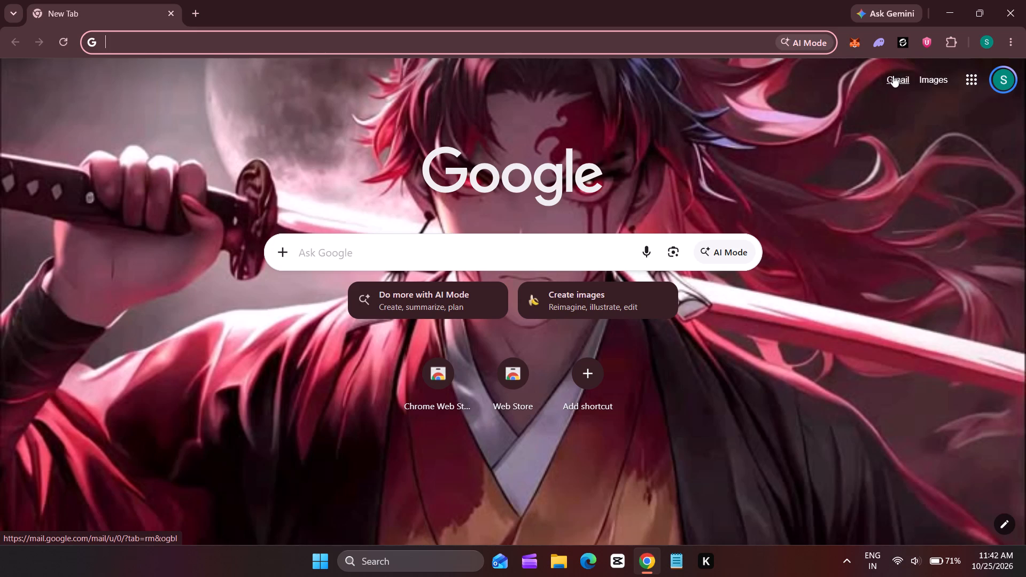
pyautogui.scroll(-3, 893, 75)
pyautogui.click(499, 256)
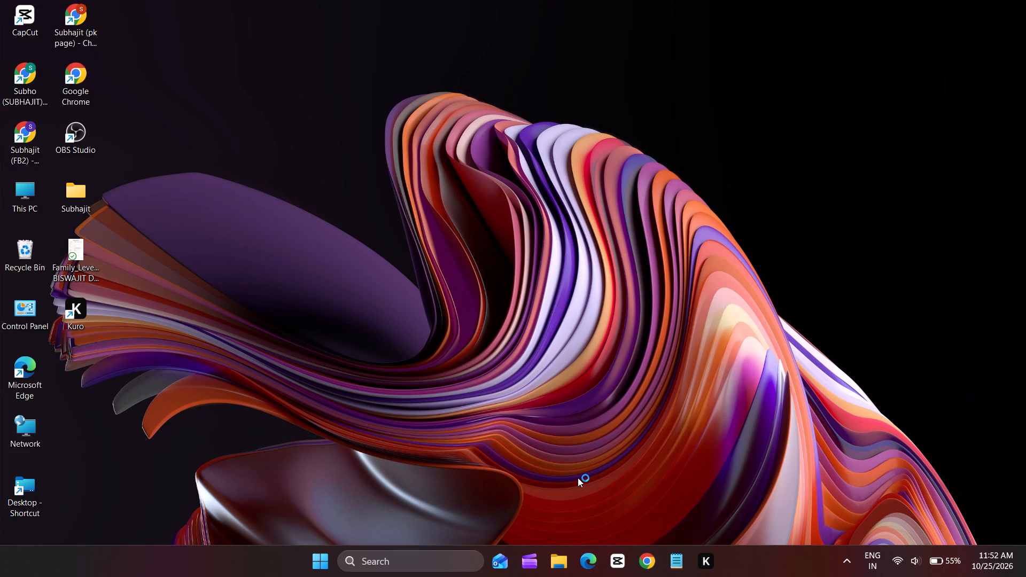
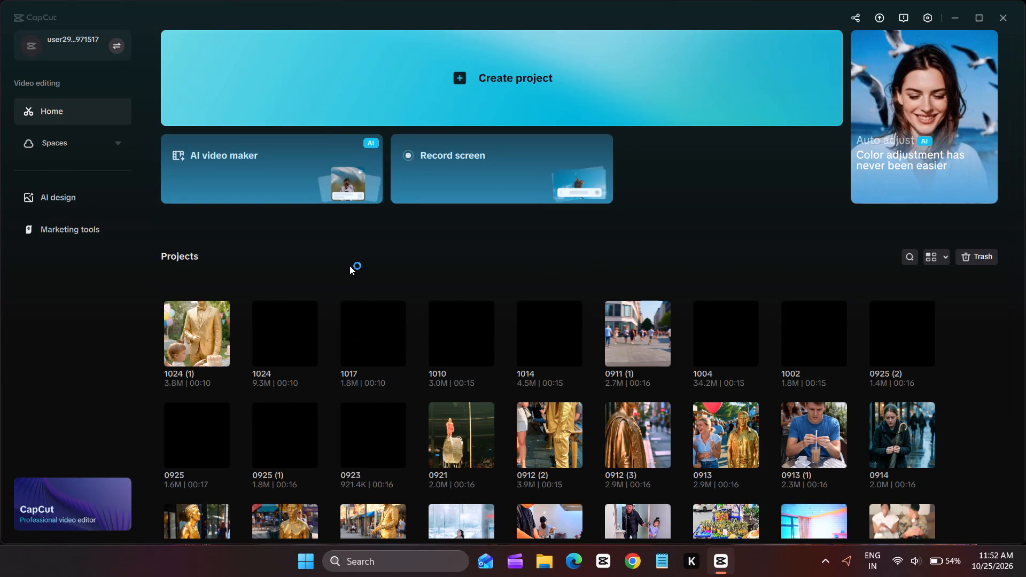
# Open the existing project 1024 that holds the baby puppy costume video.
pyautogui.click(290, 336)
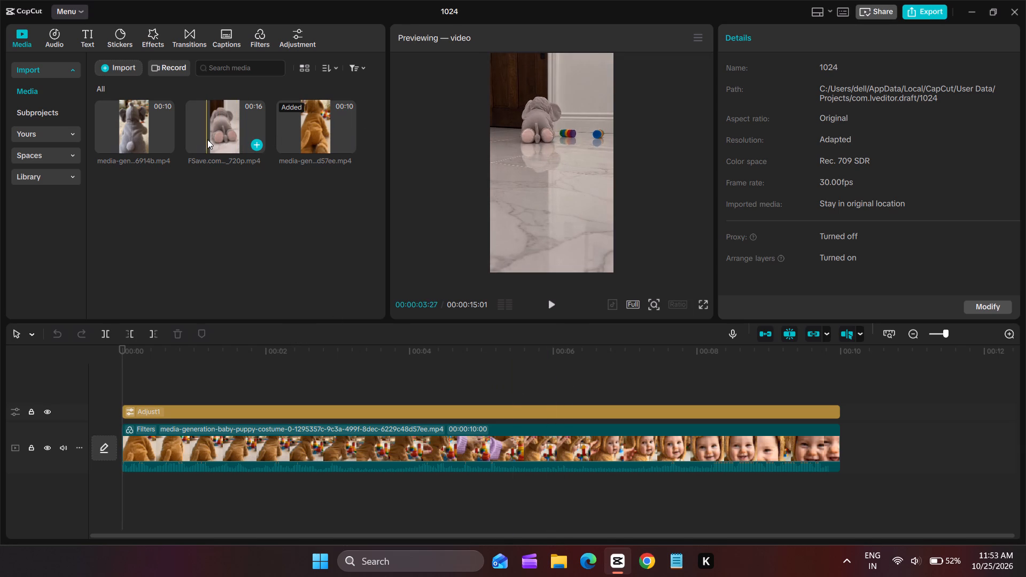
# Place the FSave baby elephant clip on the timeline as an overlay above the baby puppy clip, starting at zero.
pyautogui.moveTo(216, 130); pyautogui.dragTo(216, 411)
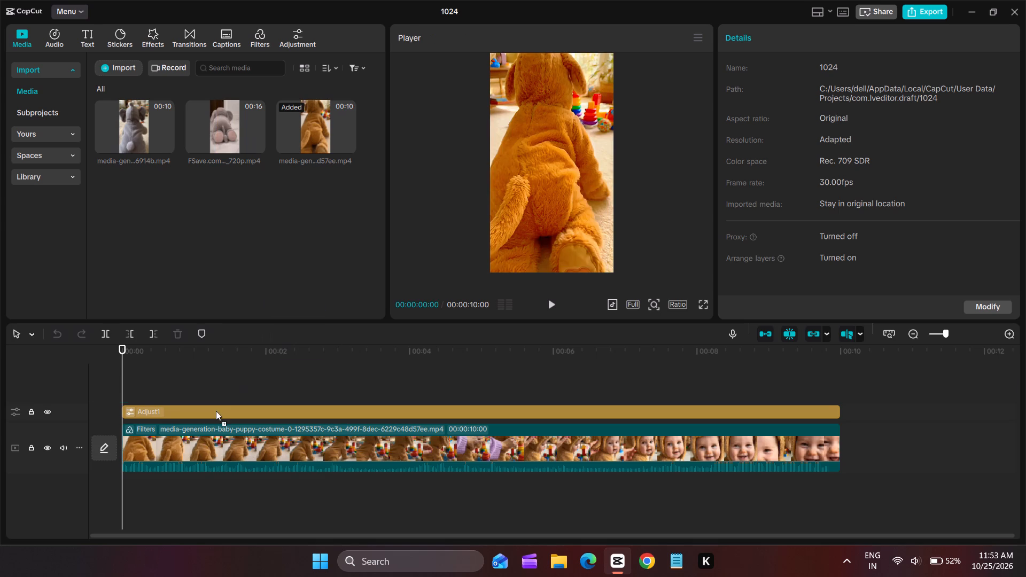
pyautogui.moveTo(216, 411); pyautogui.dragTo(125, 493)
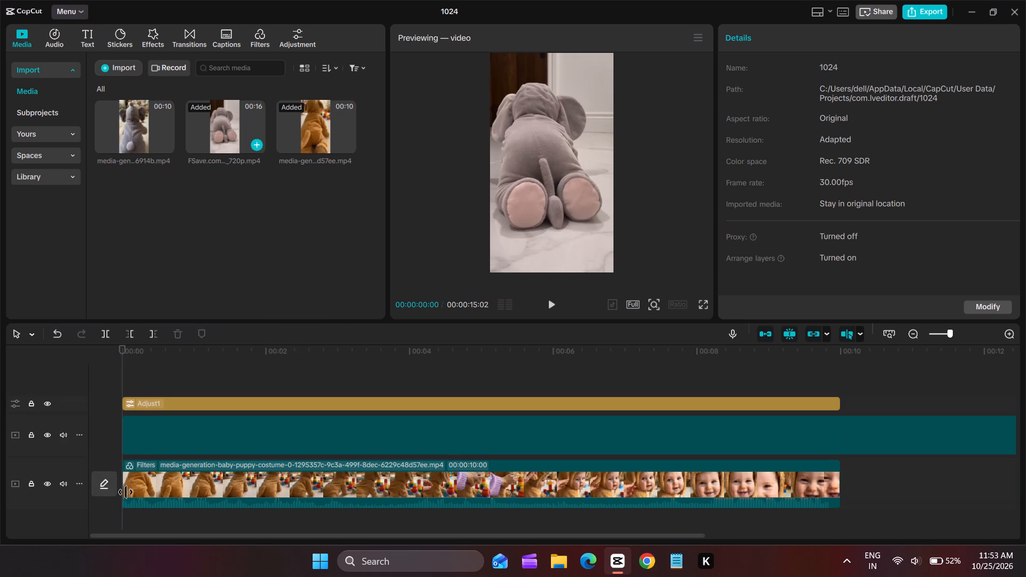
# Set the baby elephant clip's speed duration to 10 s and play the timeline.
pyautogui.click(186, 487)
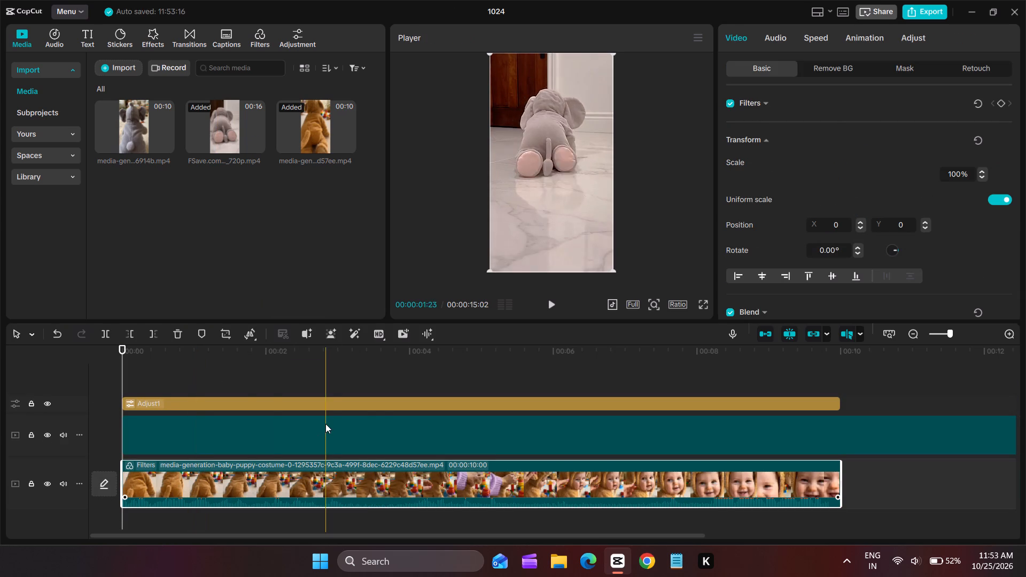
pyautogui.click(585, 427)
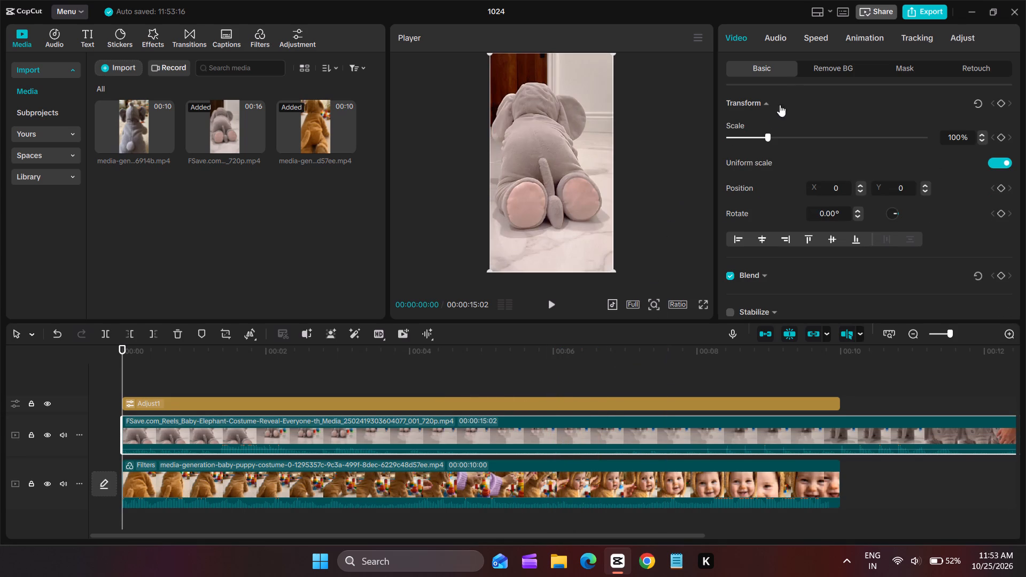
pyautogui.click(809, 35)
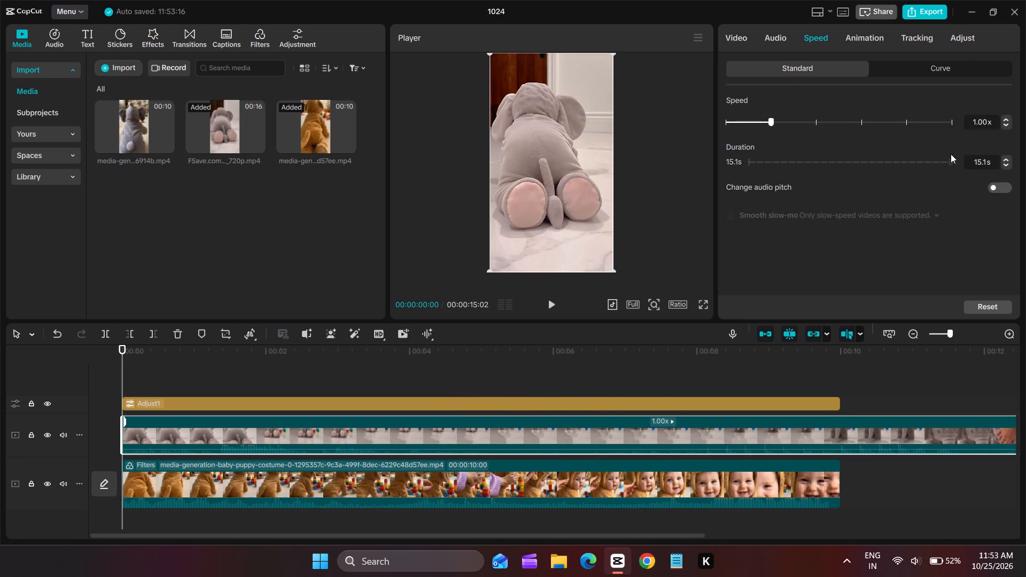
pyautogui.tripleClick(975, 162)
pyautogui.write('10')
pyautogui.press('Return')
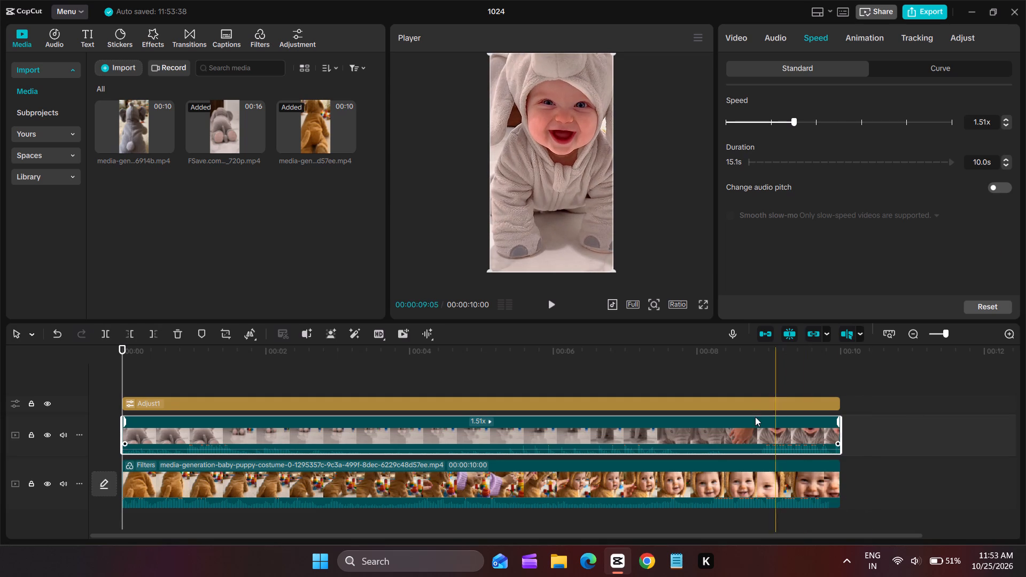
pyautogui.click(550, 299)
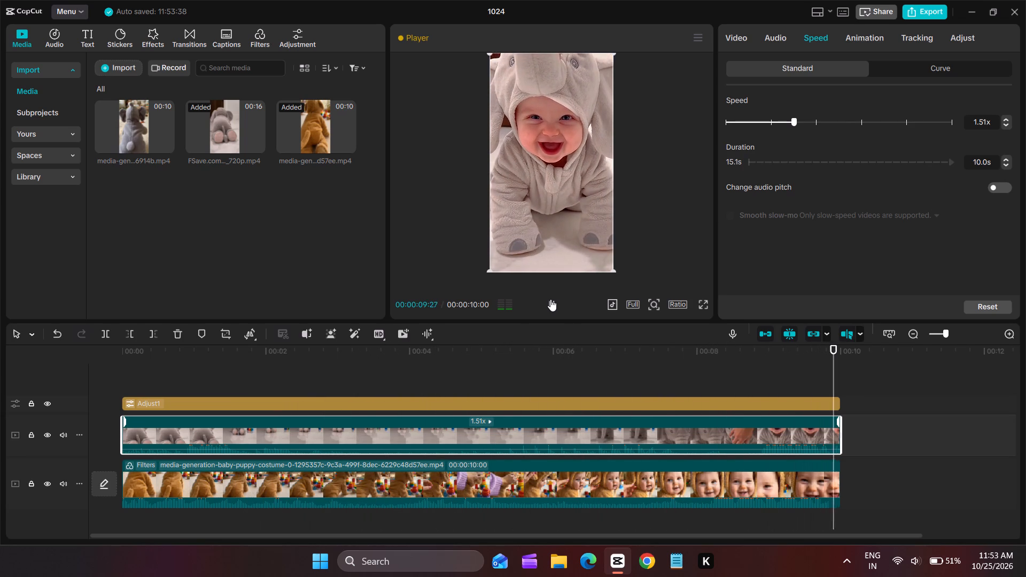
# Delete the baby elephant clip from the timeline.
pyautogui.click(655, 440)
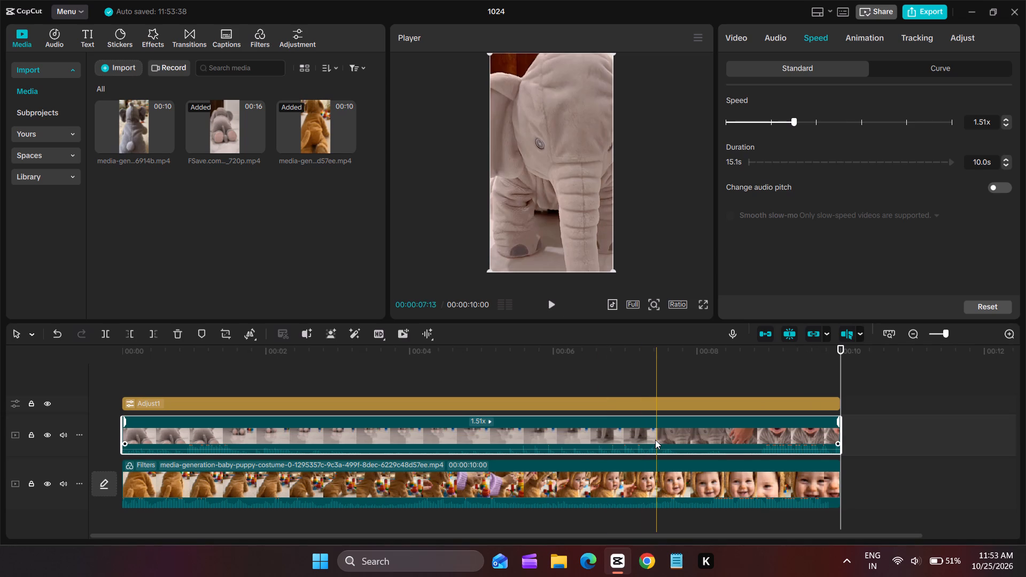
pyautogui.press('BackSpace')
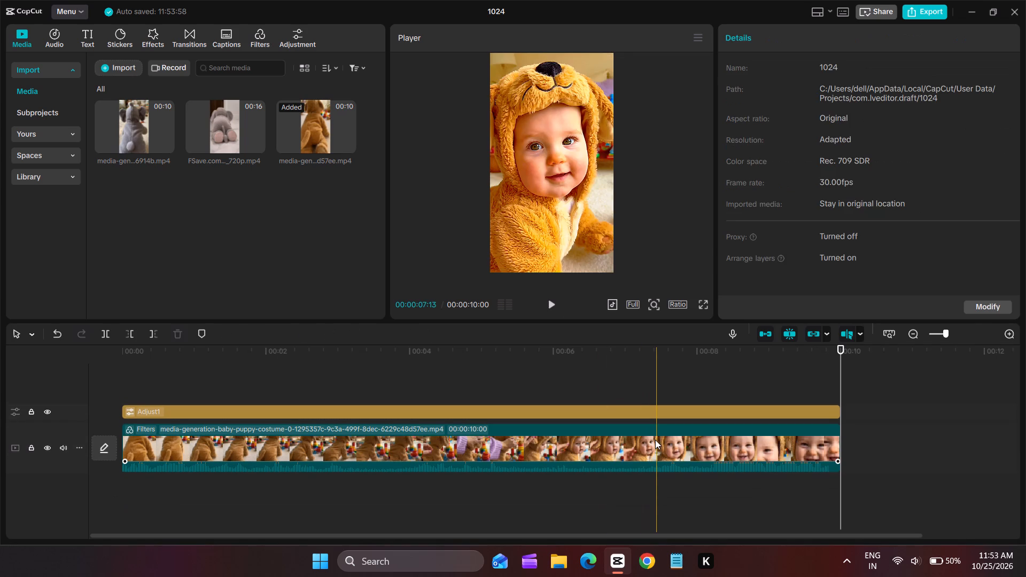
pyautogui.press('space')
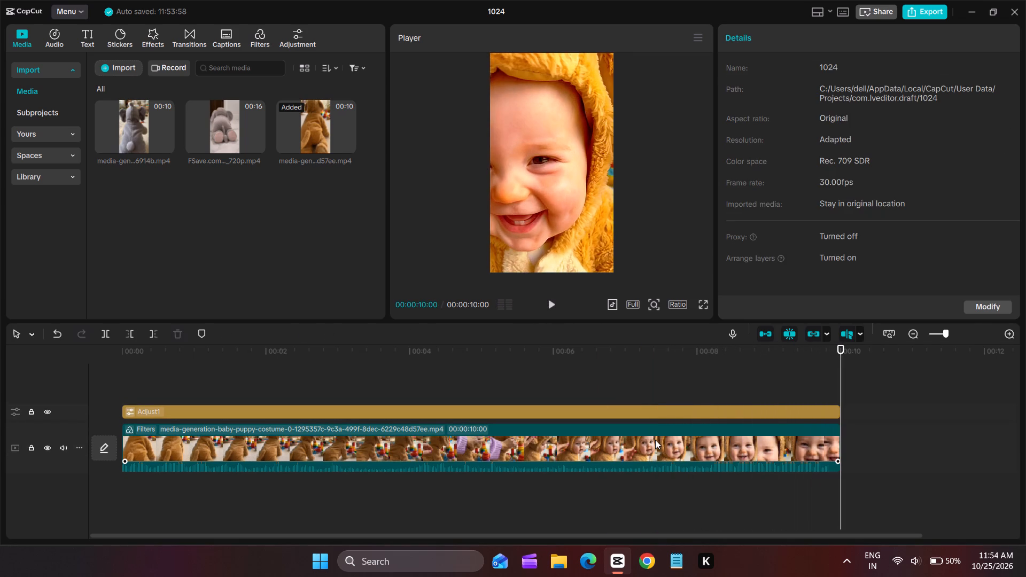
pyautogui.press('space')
# Import the baby dinosaur, tiger and kitten costume videos from New Volume (E:) into the project's media.
pyautogui.click(565, 562)
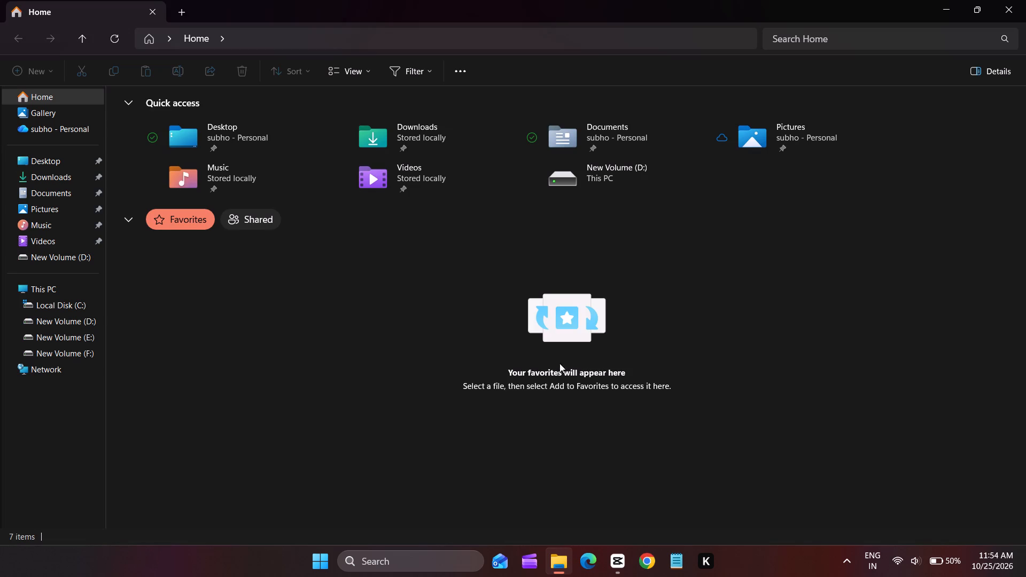
pyautogui.click(85, 344)
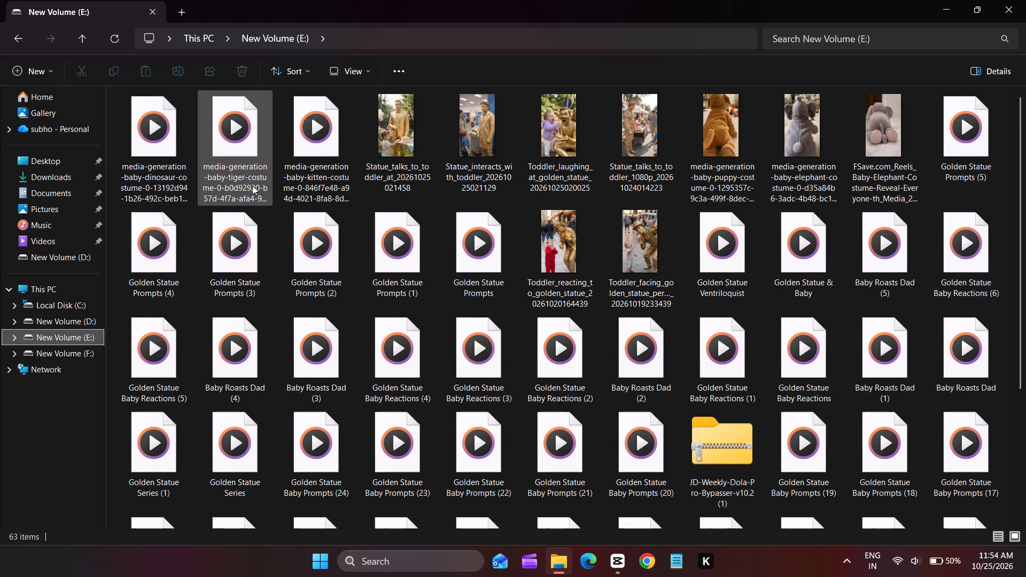
pyautogui.keyDown('ctrl'); pyautogui.click(318, 159); pyautogui.keyUp('ctrl')
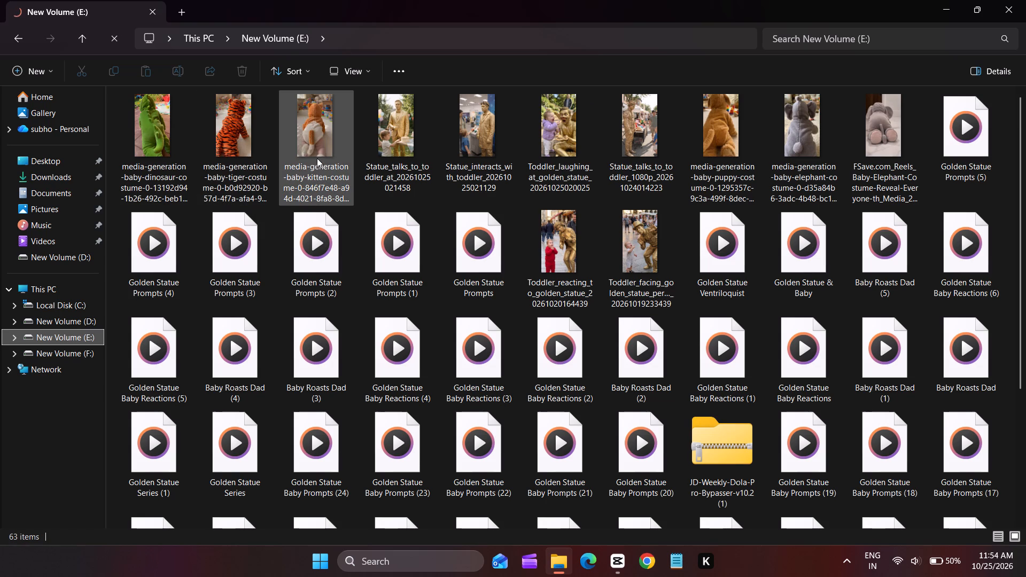
pyautogui.keyDown('ctrl'); pyautogui.click(245, 156); pyautogui.keyUp('ctrl')
pyautogui.keyDown('ctrl'); pyautogui.click(174, 154); pyautogui.keyUp('ctrl')
pyautogui.moveTo(160, 139); pyautogui.dragTo(222, 157)
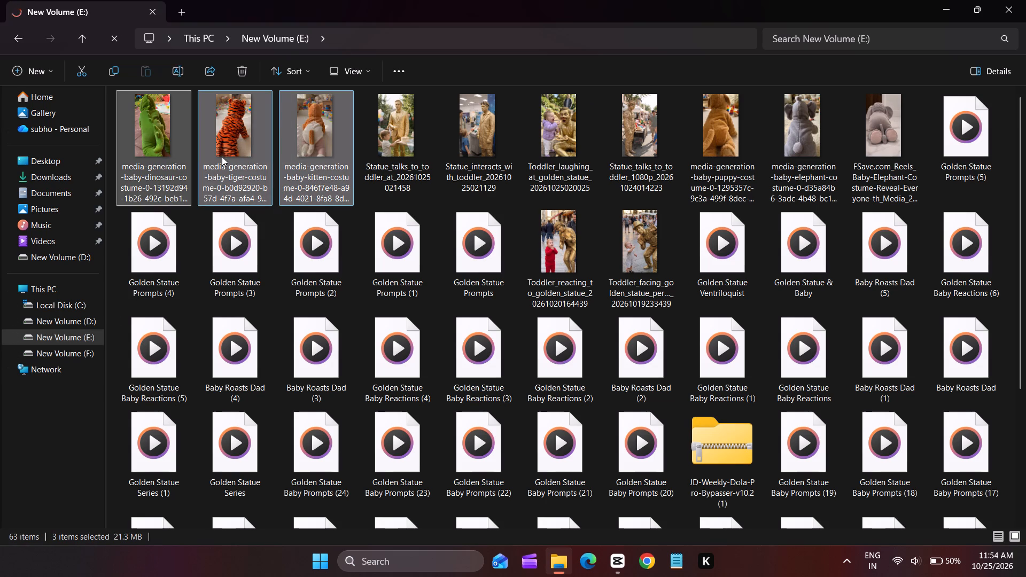
pyautogui.moveTo(222, 157); pyautogui.dragTo(622, 565)
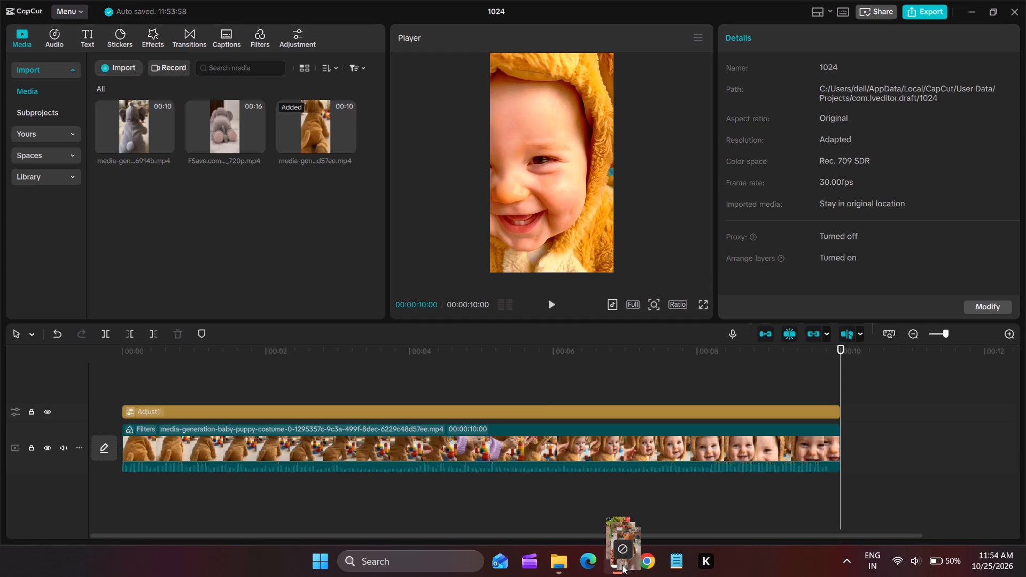
pyautogui.moveTo(622, 565); pyautogui.dragTo(286, 235)
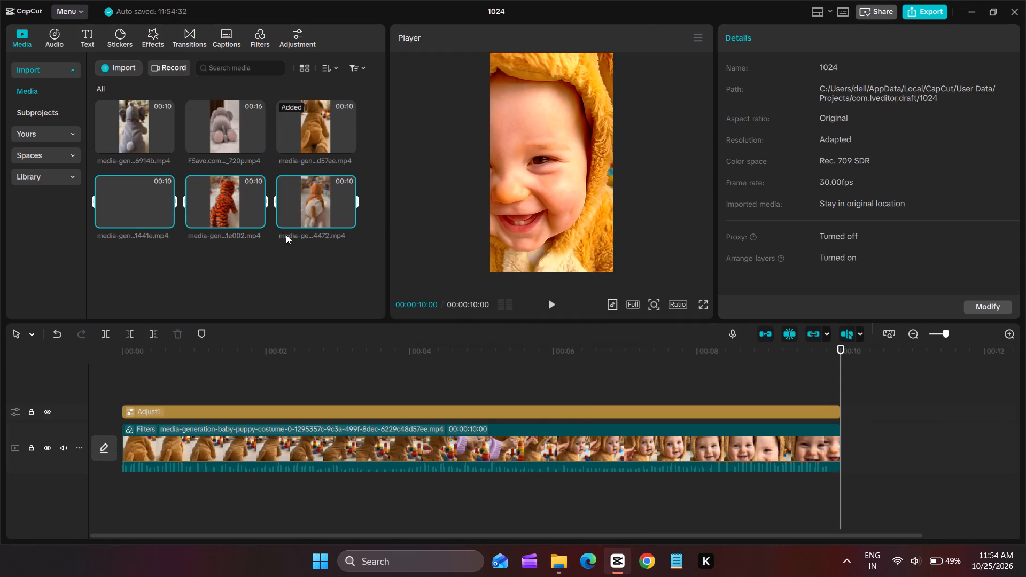
# Replace the baby puppy clip on the timeline with the imported baby dinosaur costume clip.
pyautogui.click(146, 215)
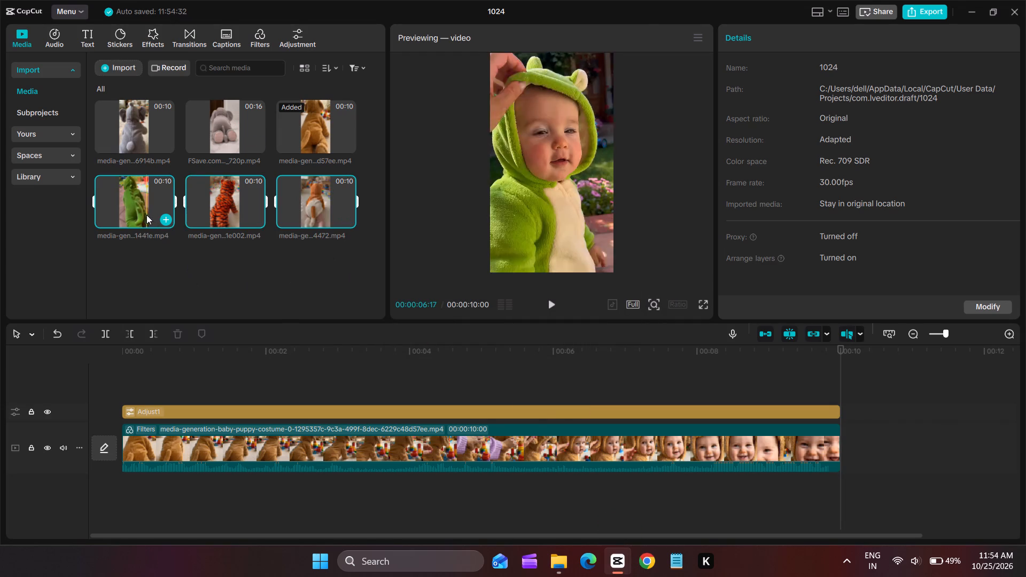
pyautogui.moveTo(145, 193); pyautogui.dragTo(375, 441)
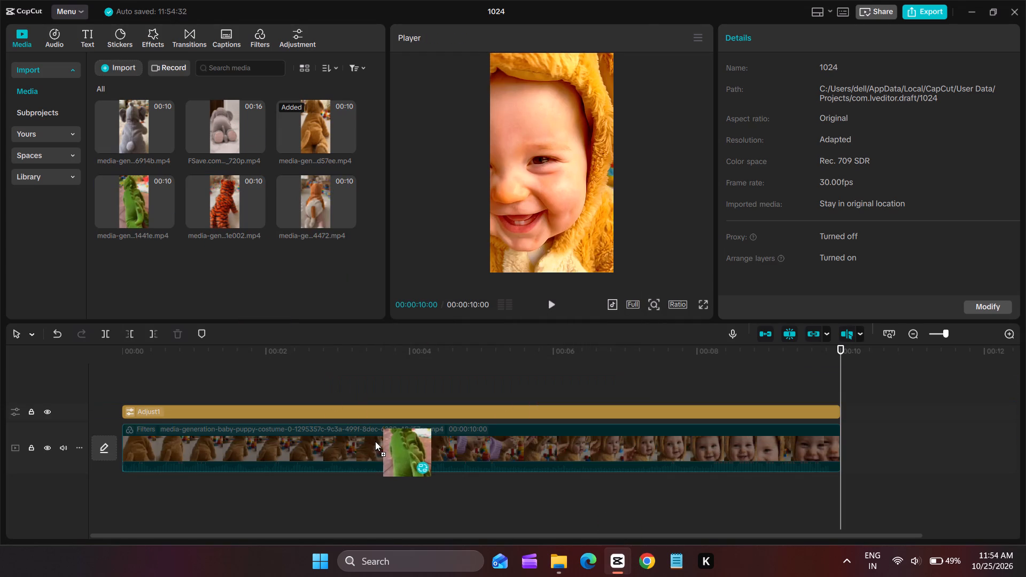
pyautogui.moveTo(375, 441); pyautogui.dragTo(372, 440)
pyautogui.click(560, 415)
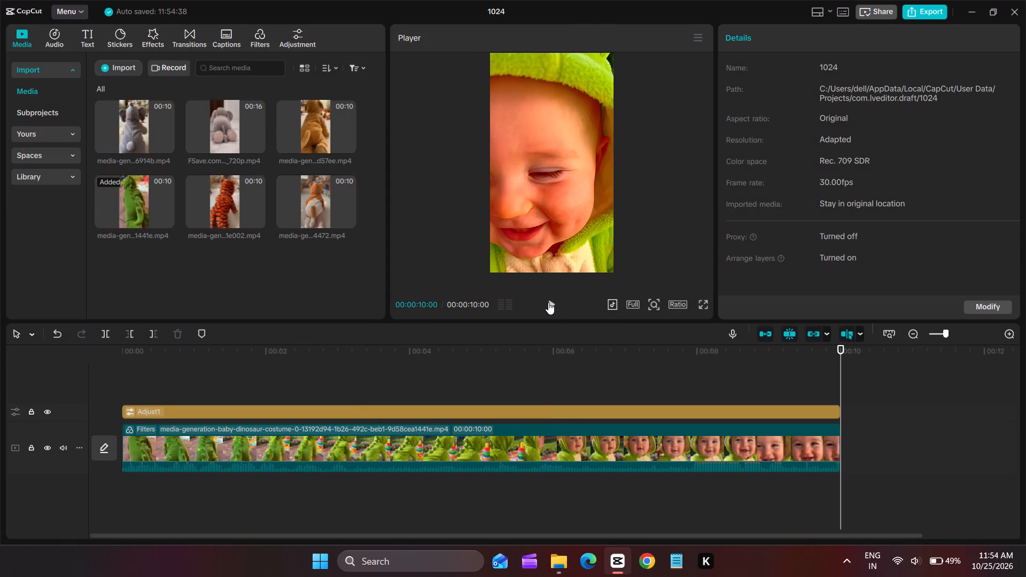
# Play the baby dinosaur costume clip on the timeline.
pyautogui.click(548, 302)
# Raise the display brightness and turn off Night light in the Windows quick settings.
pyautogui.click(915, 558)
pyautogui.scroll(2, 890, 449)
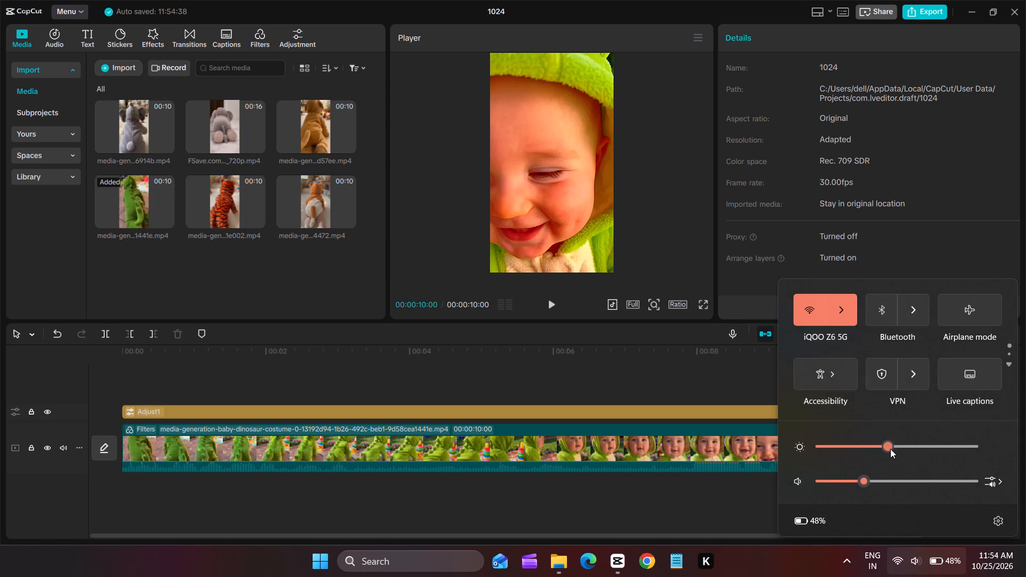
pyautogui.scroll(4, 890, 449)
pyautogui.scroll(-6, 886, 393)
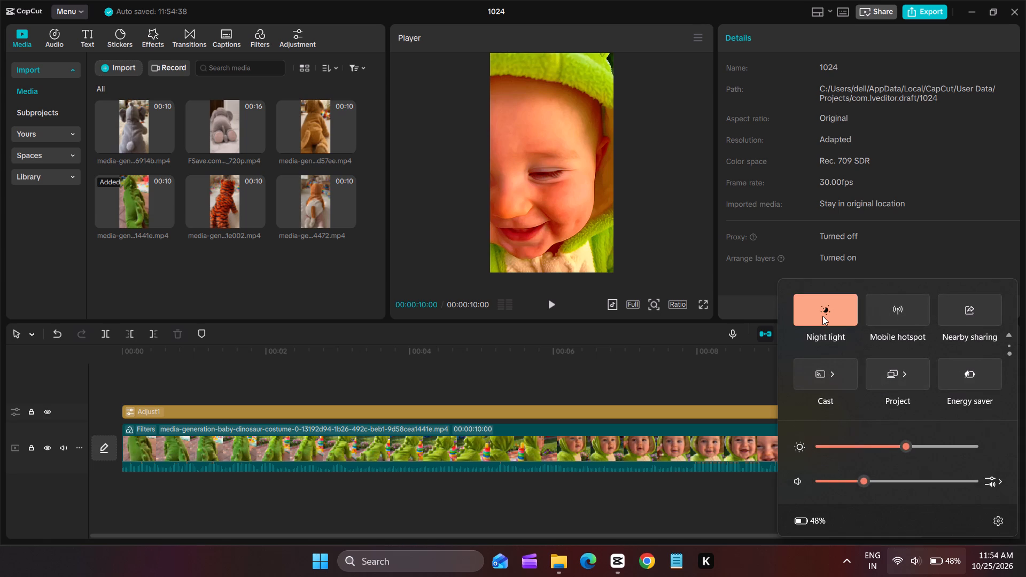
pyautogui.click(822, 316)
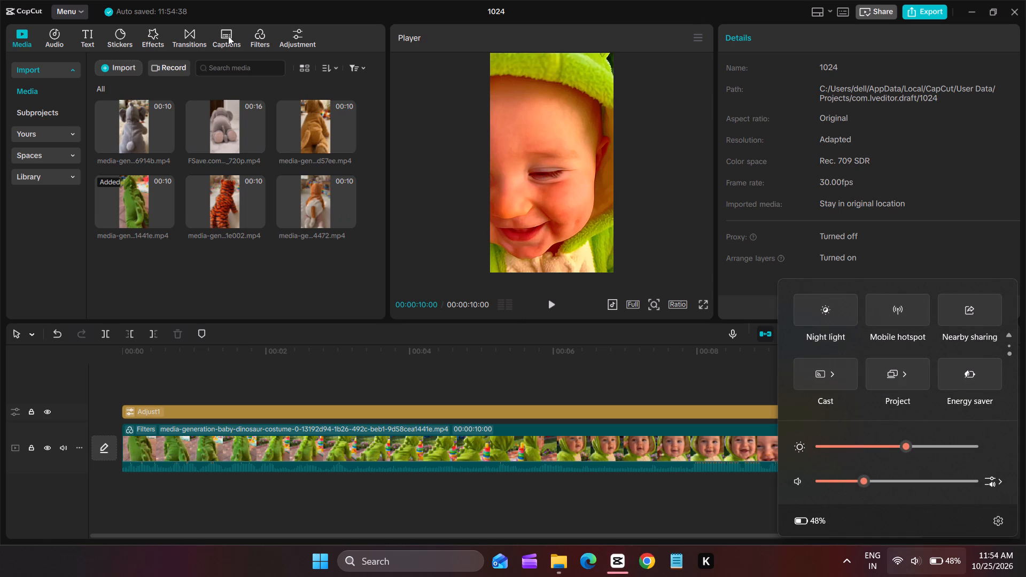
# Preview the Featured filters on the dinosaur costume clip at about the 4.4-second mark.
pyautogui.click(255, 34)
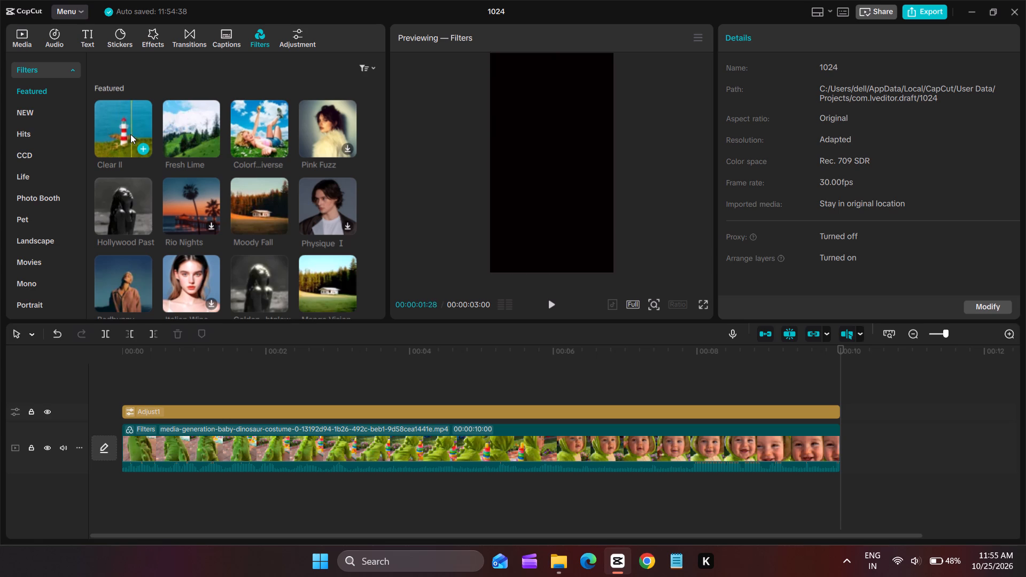
pyautogui.click(437, 347)
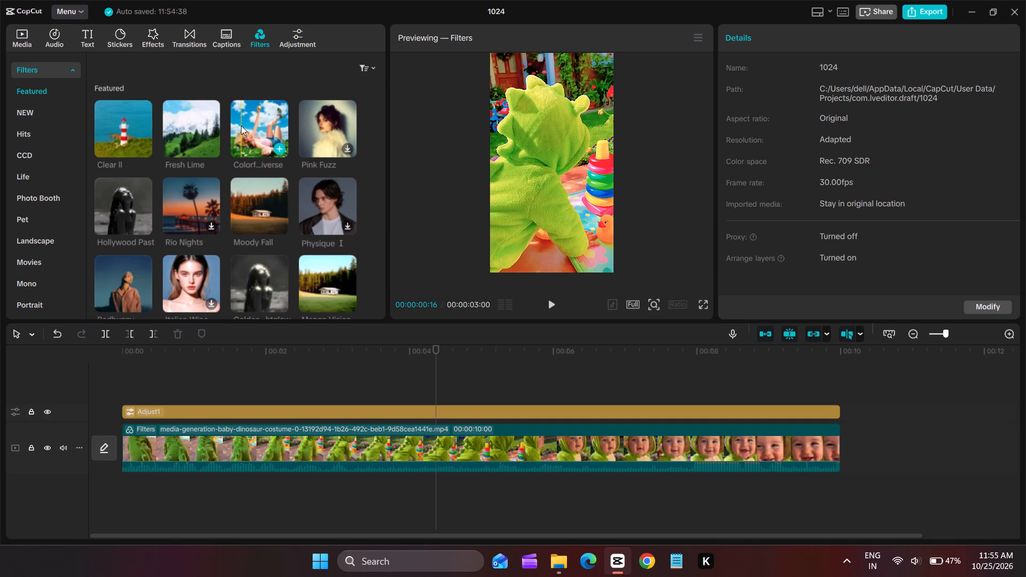
# Apply the Clear II filter to the baby dinosaur clip on the timeline.
pyautogui.click(168, 345)
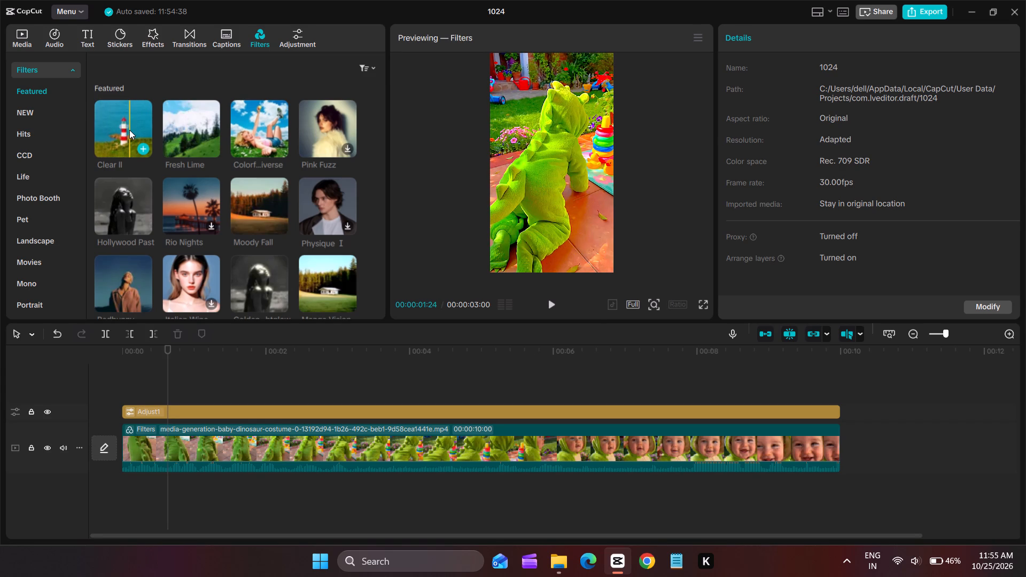
pyautogui.moveTo(129, 129); pyautogui.dragTo(228, 455)
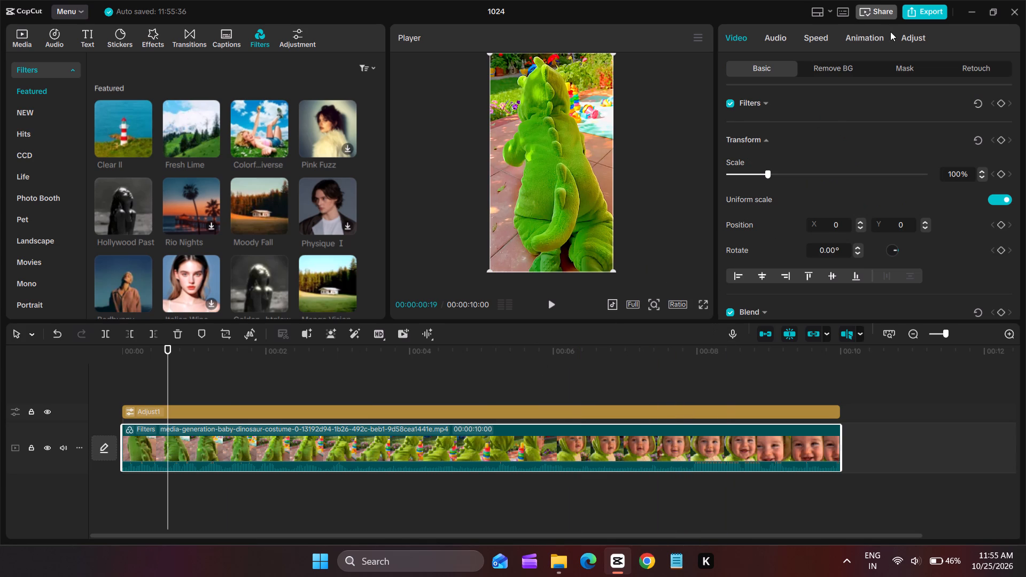
# Open the export settings and name the exported video DREAM 3.
pyautogui.click(917, 12)
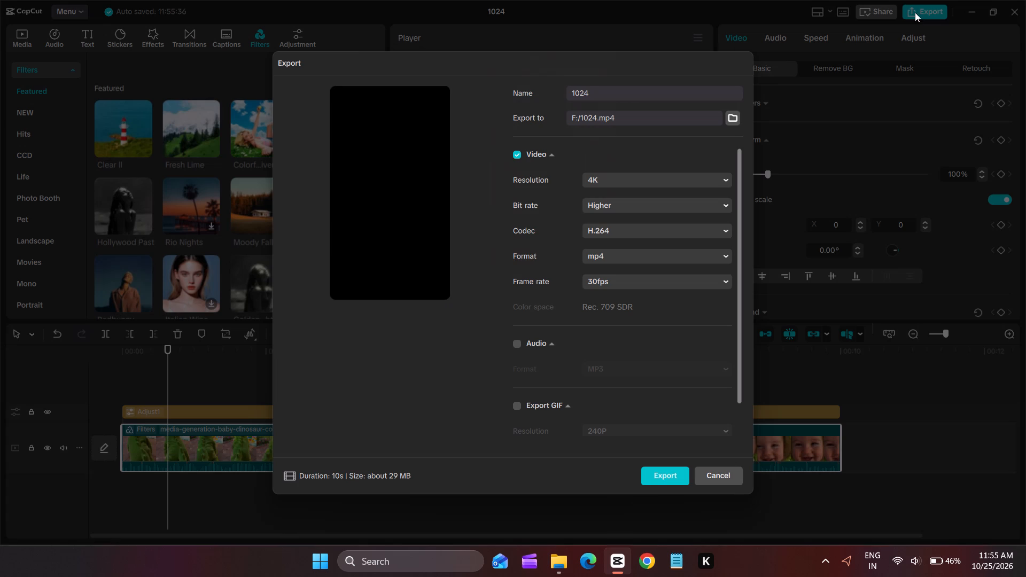
pyautogui.doubleClick(594, 95)
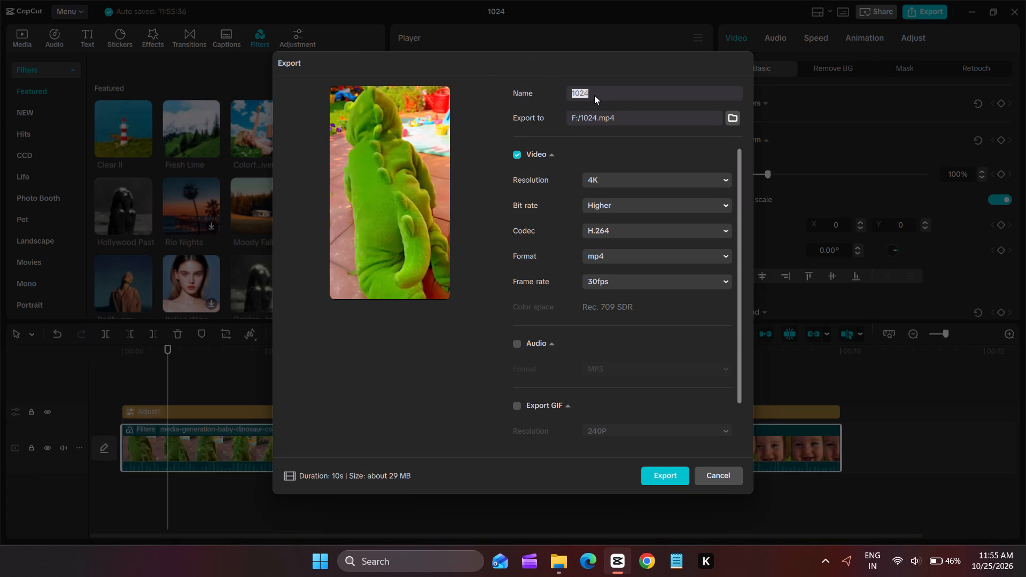
pyautogui.write('dre')
pyautogui.press('BackSpace')
pyautogui.press('BackSpace')
pyautogui.press('BackSpace')
pyautogui.press('BackSpace')
pyautogui.press('BackSpace')
pyautogui.press('BackSpace')
pyautogui.press('BackSpace')
pyautogui.press('BackSpace')
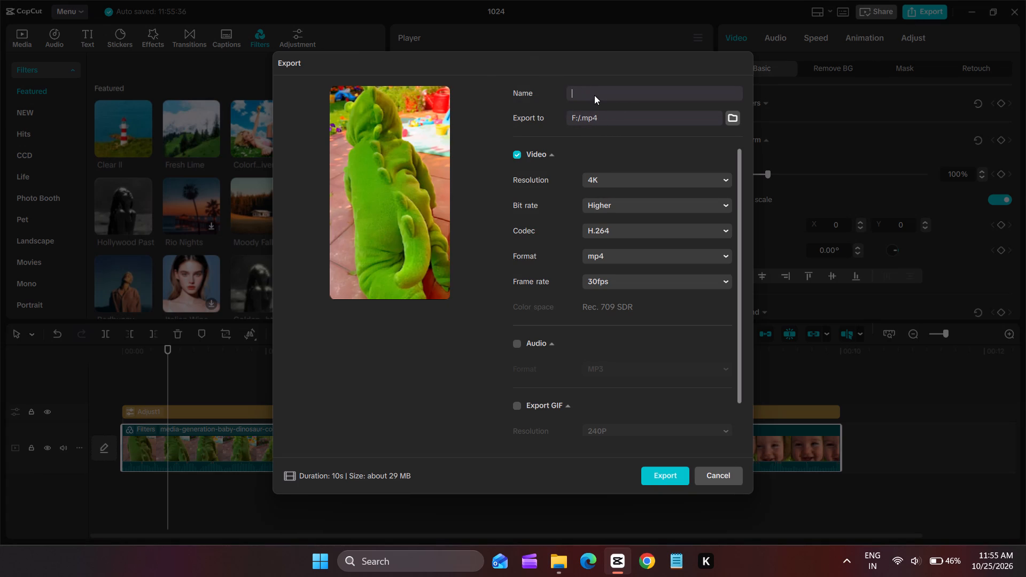
pyautogui.write('DREA')
pyautogui.press('m')
pyautogui.press('space')
pyautogui.press('3')
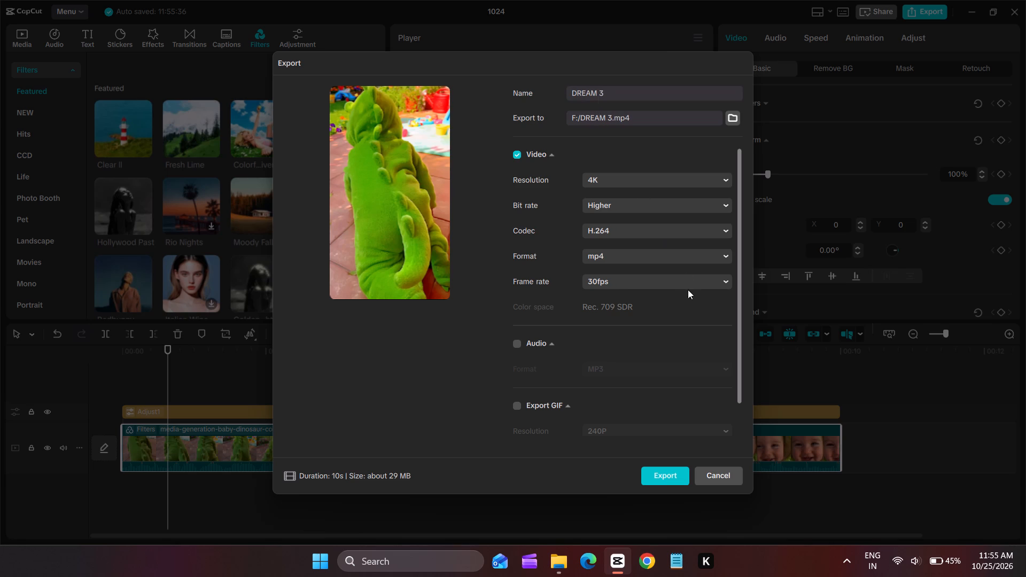
# Set the export frame rate to 60fps and start exporting the video.
pyautogui.click(681, 286)
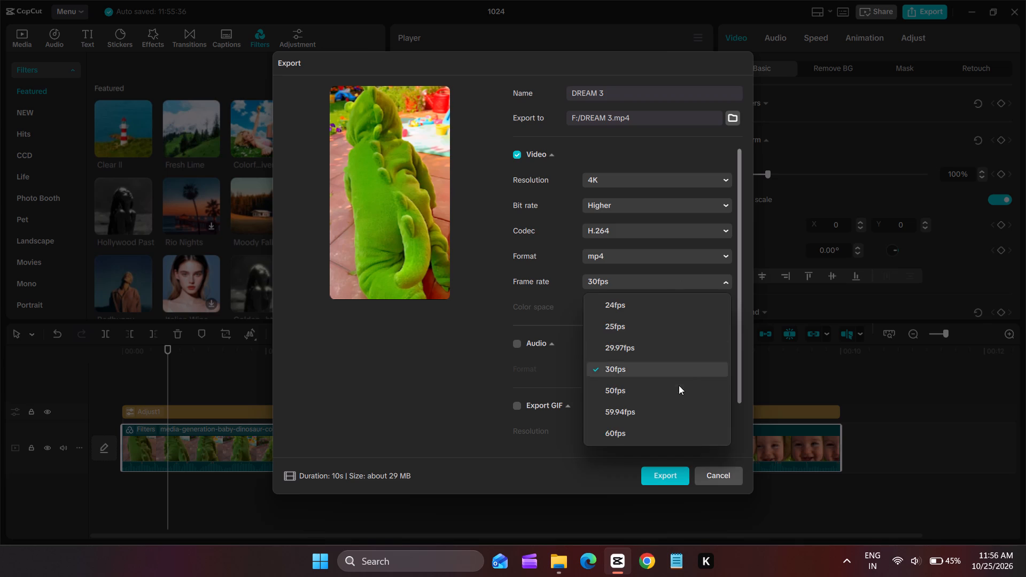
pyautogui.click(679, 435)
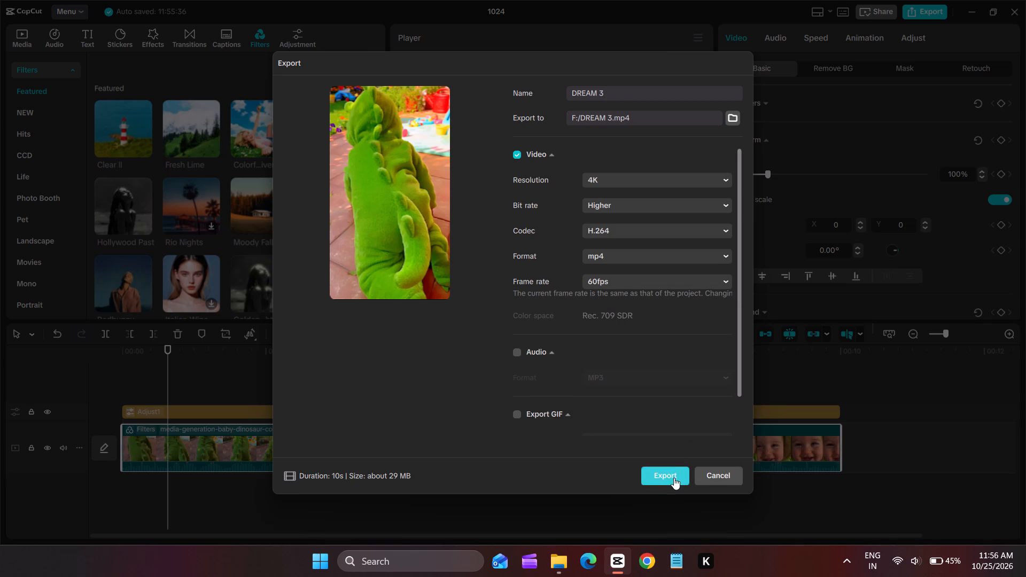
pyautogui.click(674, 478)
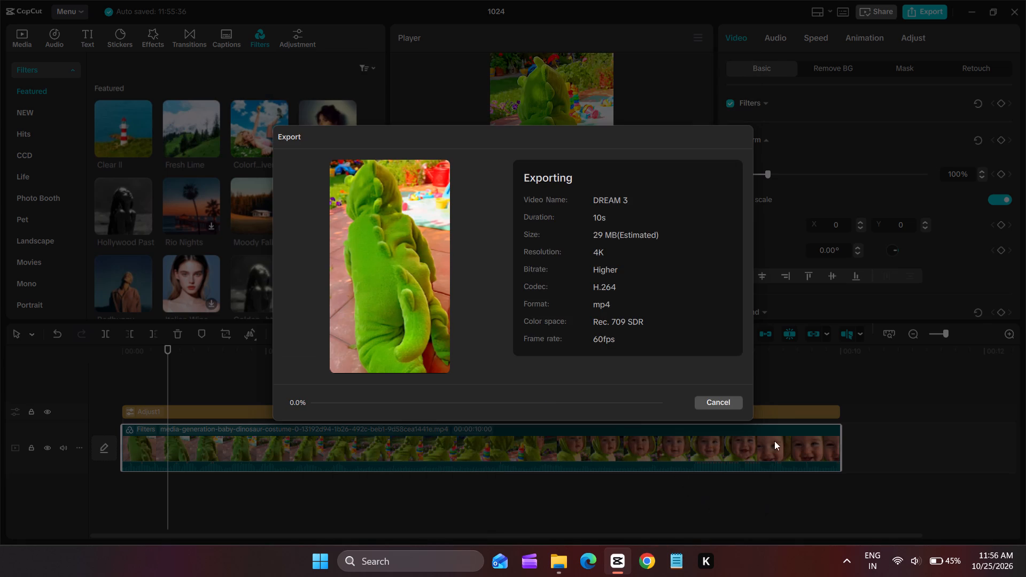
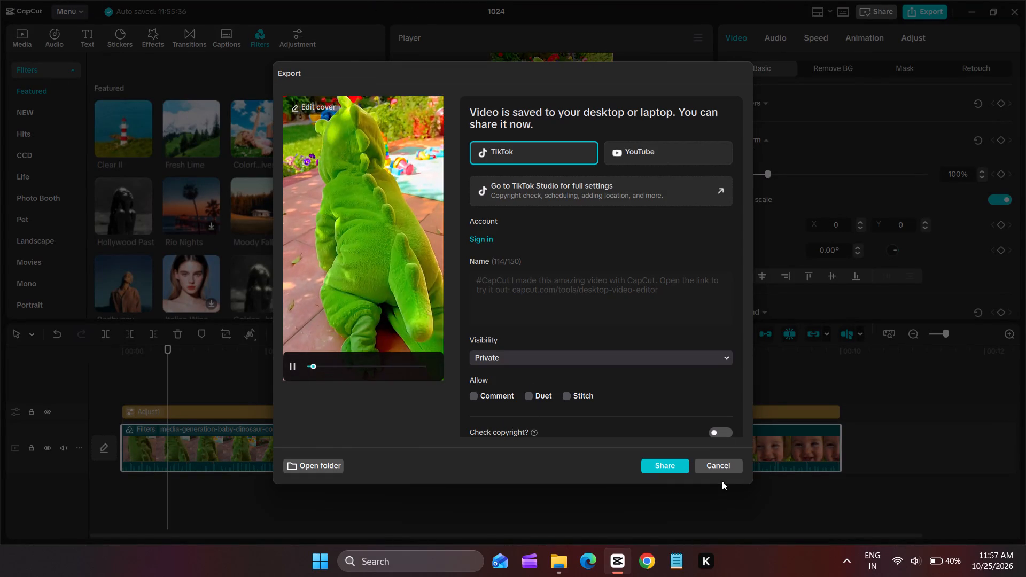
# Close the finished export and replace the baby dinosaur clip on the timeline with the baby tiger costume clip, keeping the original video effect.
pyautogui.click(722, 462)
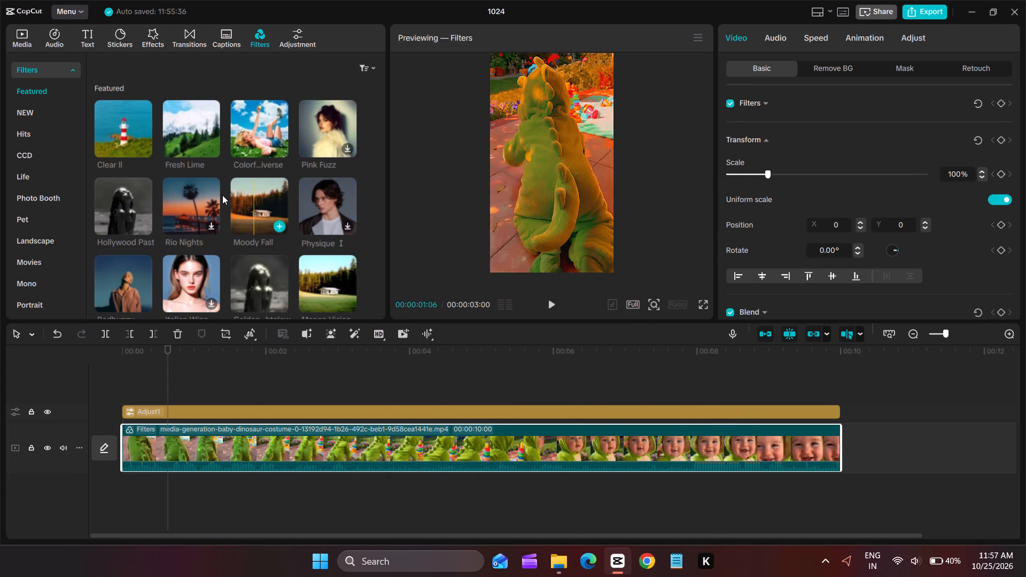
pyautogui.click(91, 36)
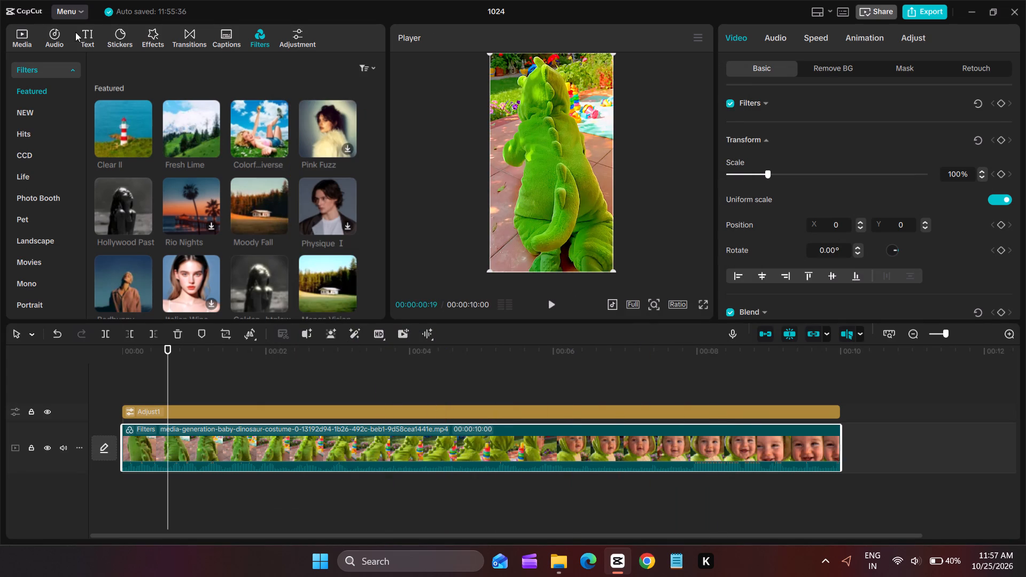
pyautogui.click(18, 39)
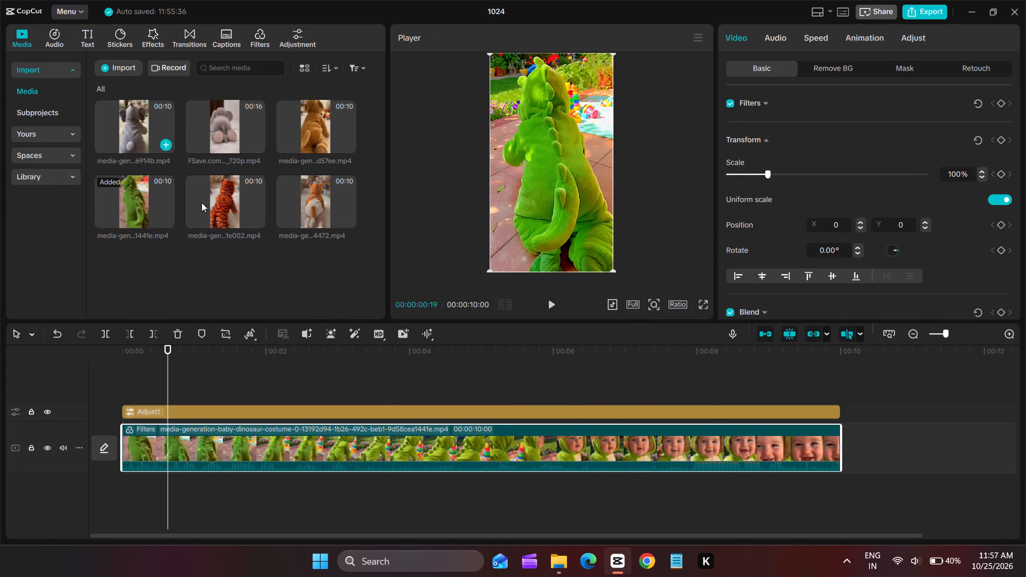
pyautogui.moveTo(204, 196); pyautogui.dragTo(227, 406)
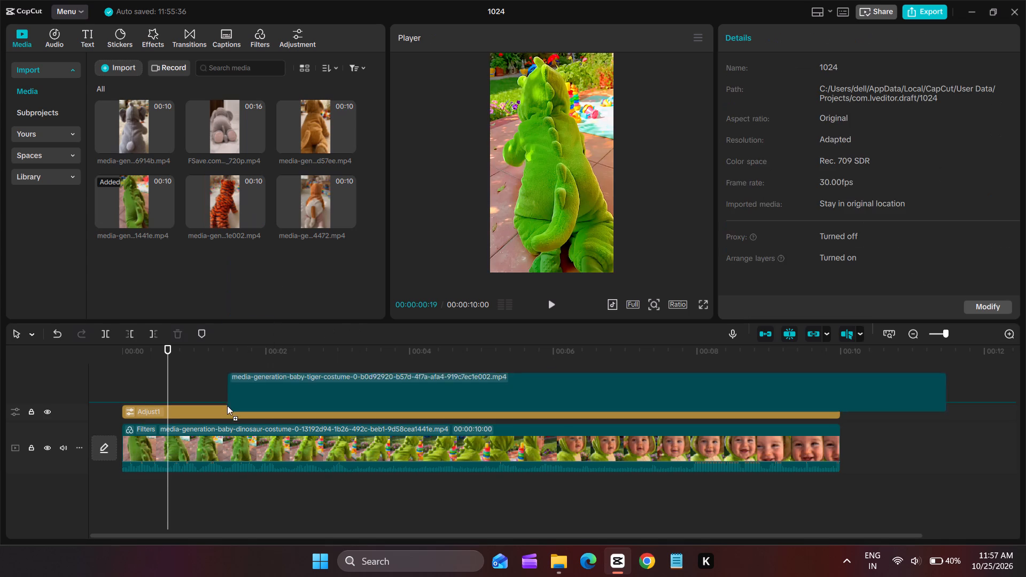
pyautogui.moveTo(227, 406); pyautogui.dragTo(222, 439)
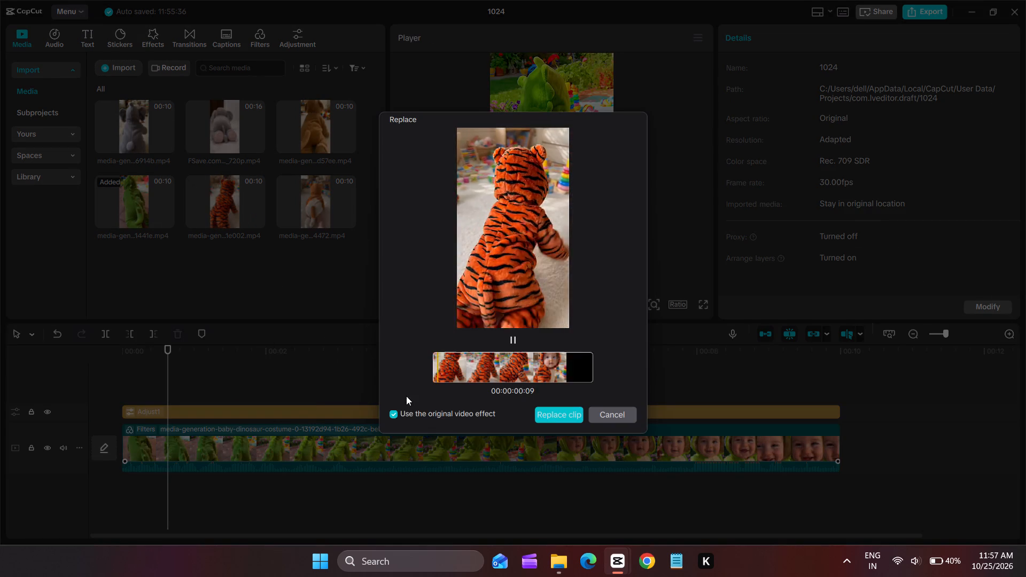
pyautogui.click(554, 417)
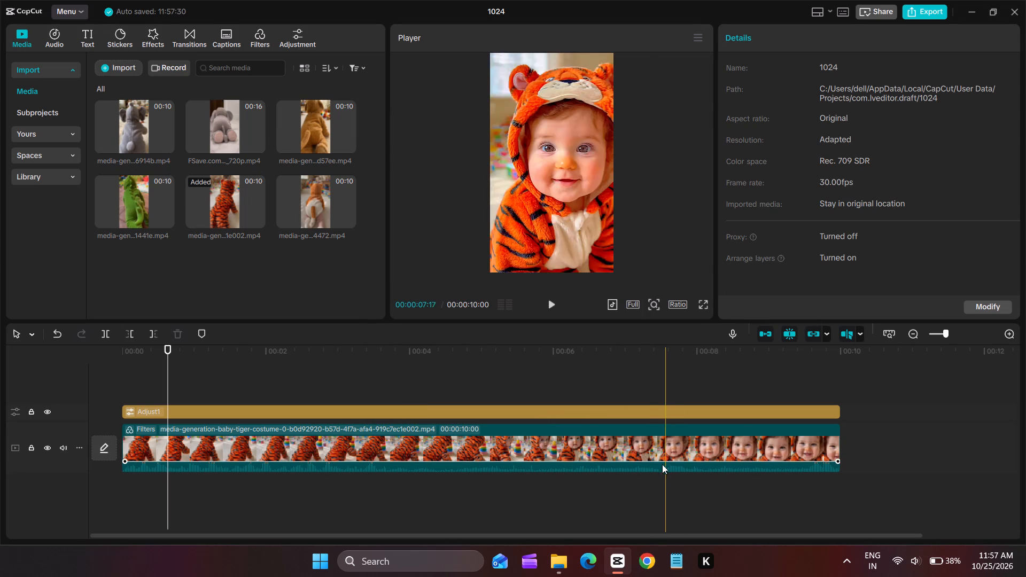
# Check the baby tiger clip's speed and audio settings and preview its playback.
pyautogui.click(657, 455)
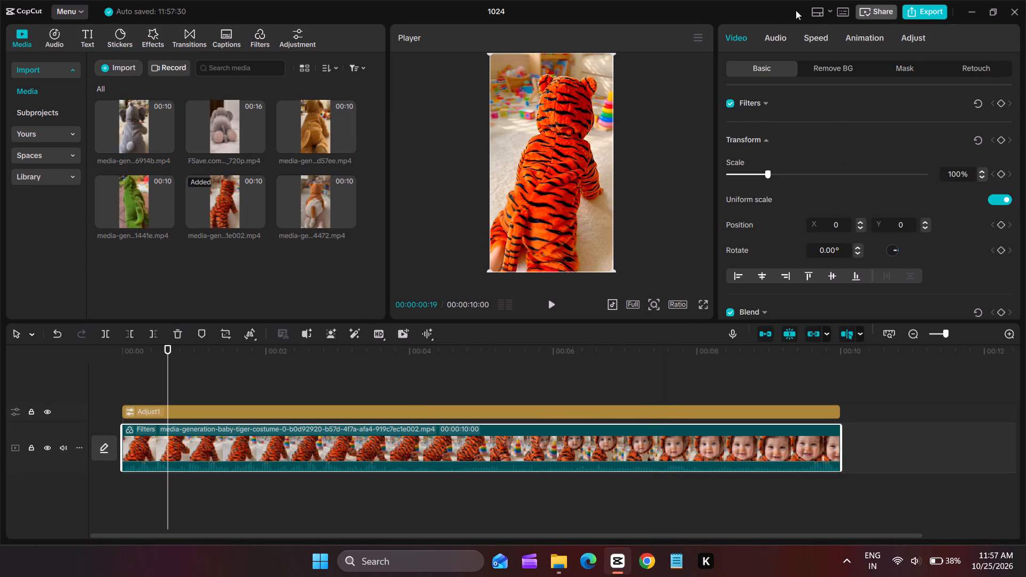
pyautogui.click(825, 42)
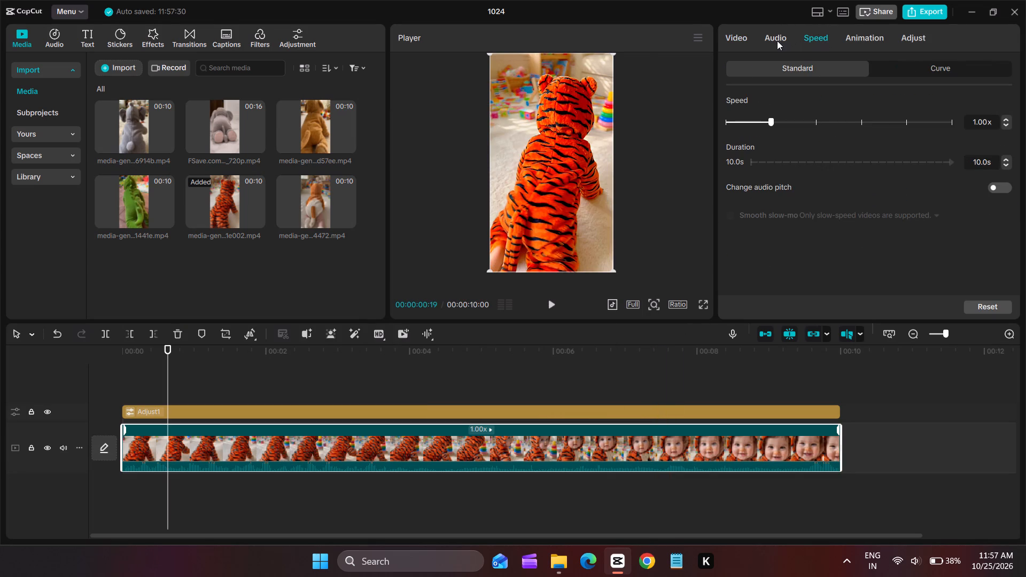
pyautogui.click(772, 36)
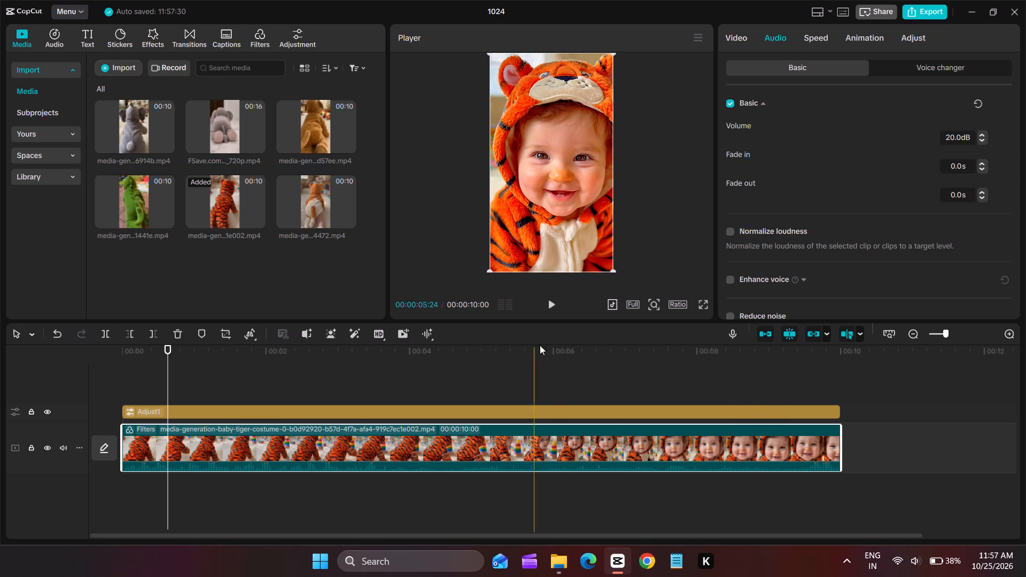
pyautogui.click(550, 302)
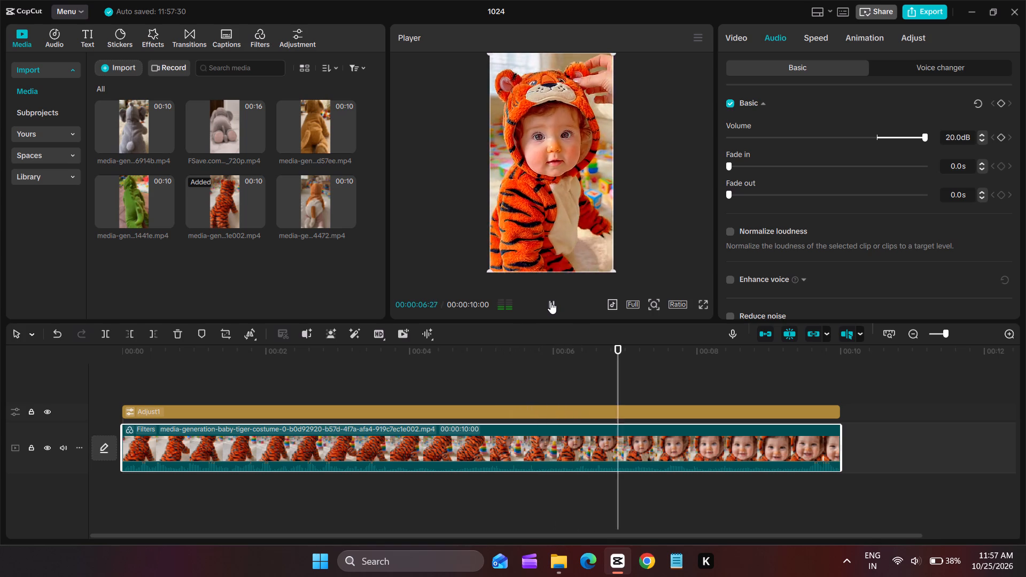
pyautogui.click(550, 302)
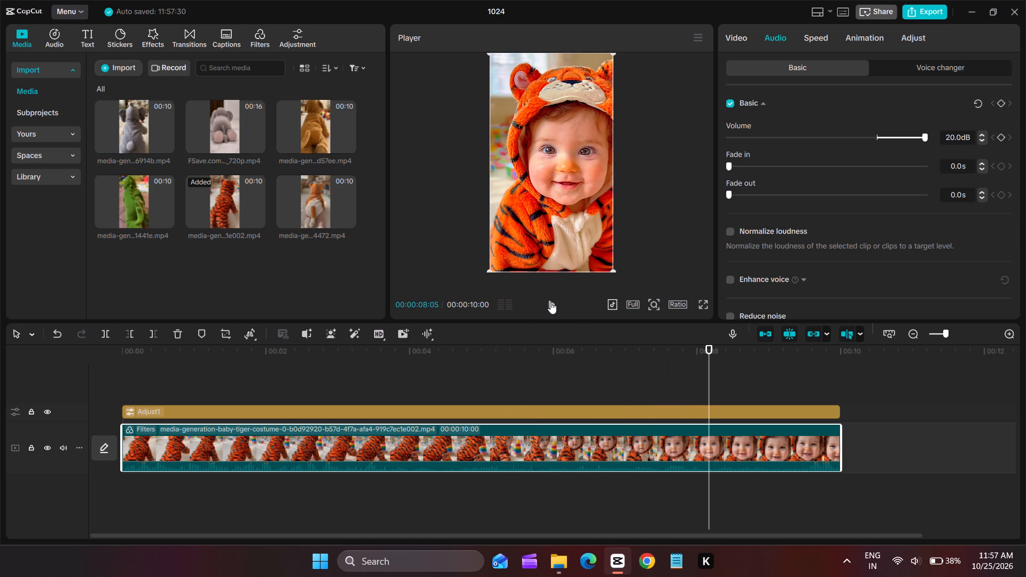
# Open the export settings and name the exported video DREAM 4.
pyautogui.click(906, 13)
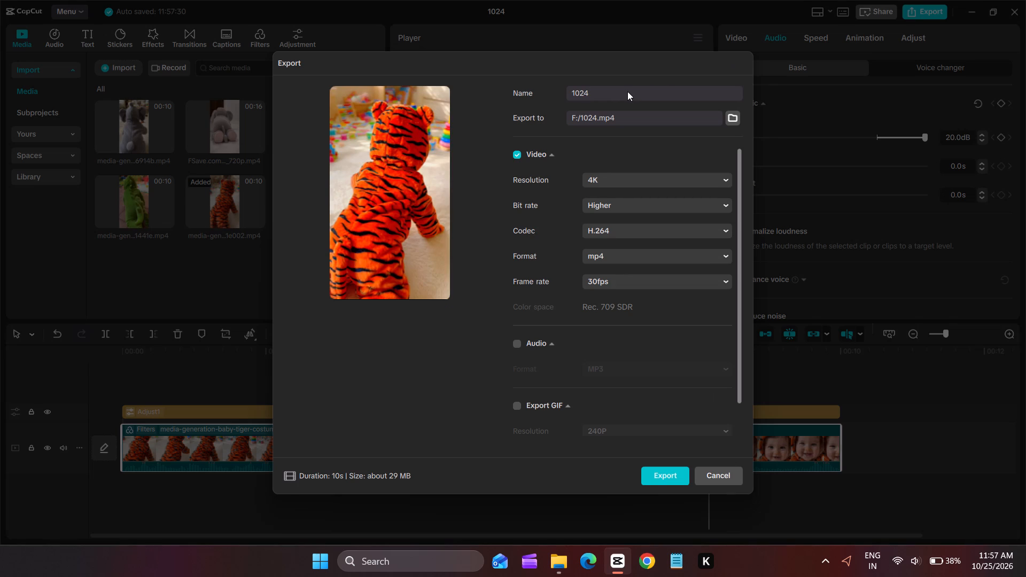
pyautogui.doubleClick(627, 91)
pyautogui.write('DREA')
pyautogui.write('M')
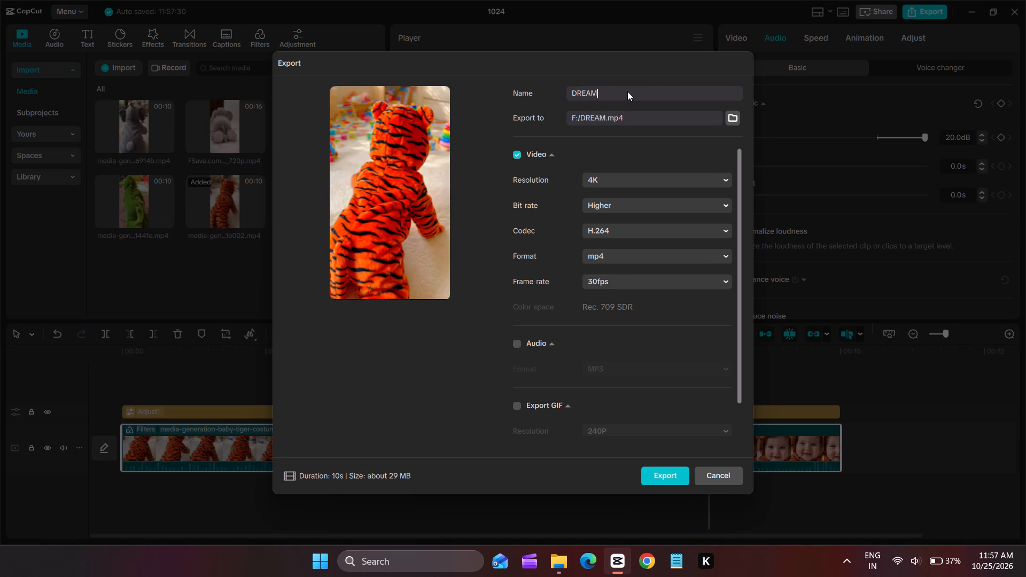
pyautogui.press('space')
pyautogui.press('4')
# Set the export frame rate to 60fps, export the baby tiger video, and close the finished export.
pyautogui.click(681, 278)
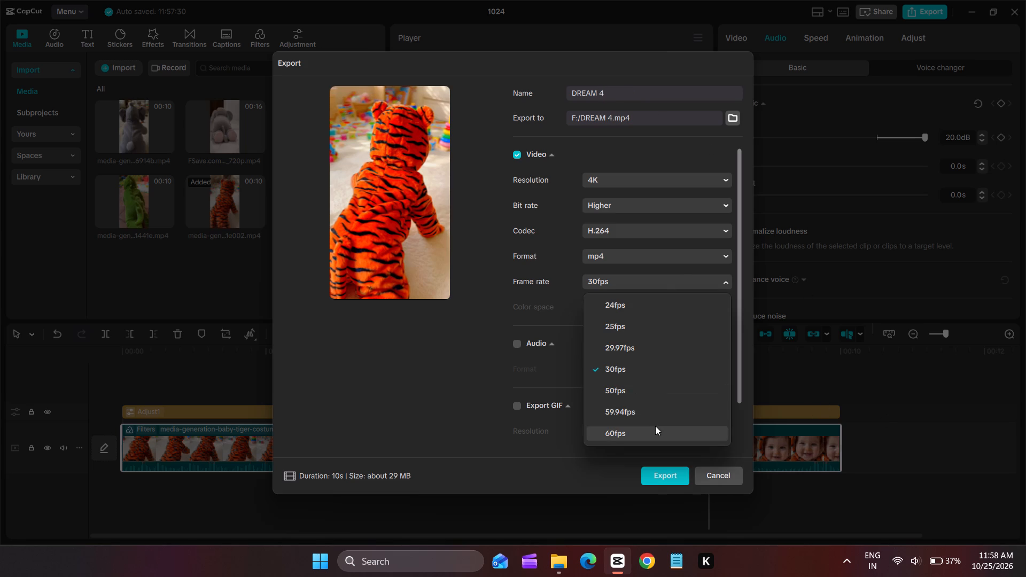
pyautogui.click(655, 426)
pyautogui.click(666, 472)
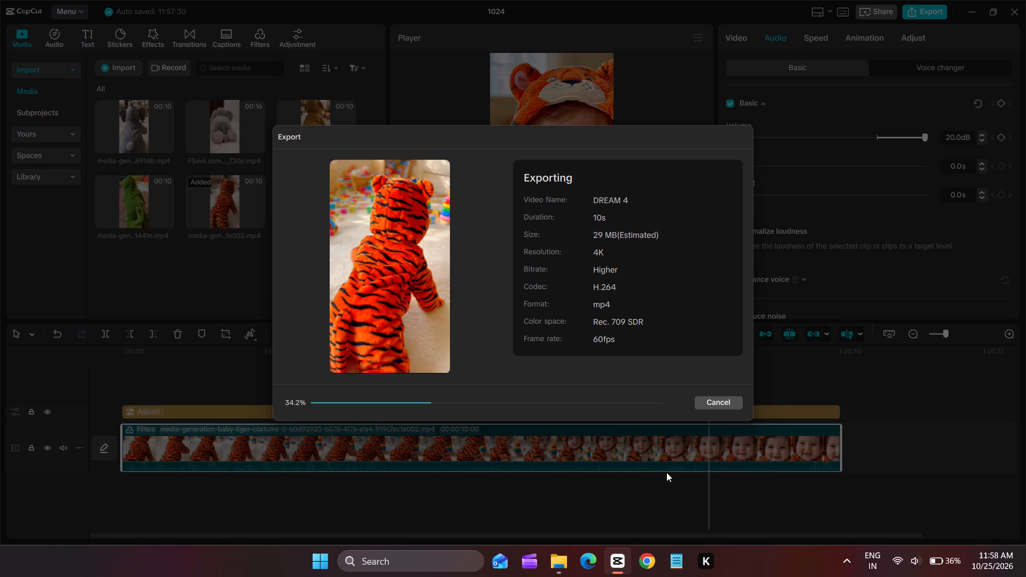
pyautogui.scroll(-1, 666, 472)
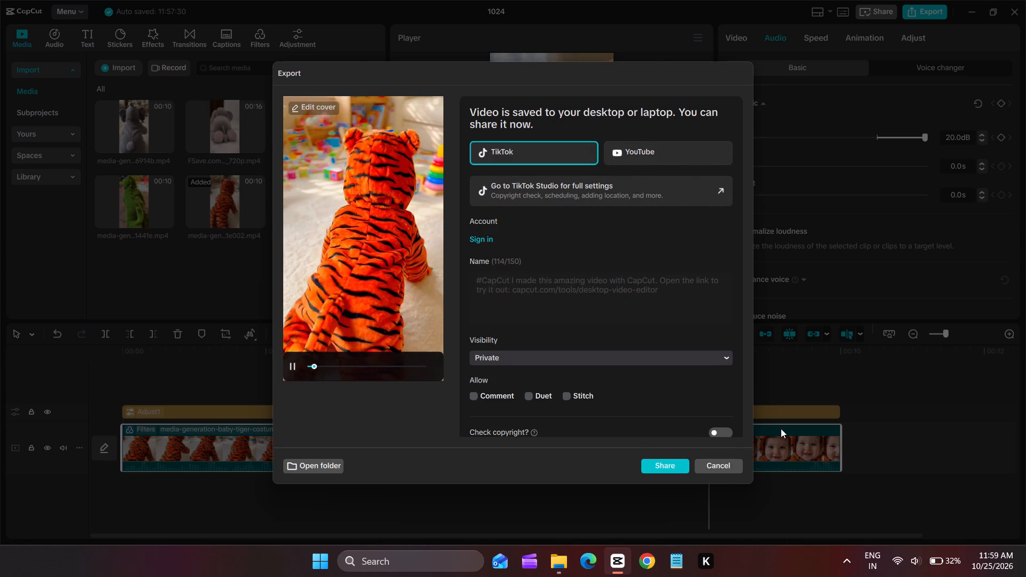
pyautogui.click(719, 472)
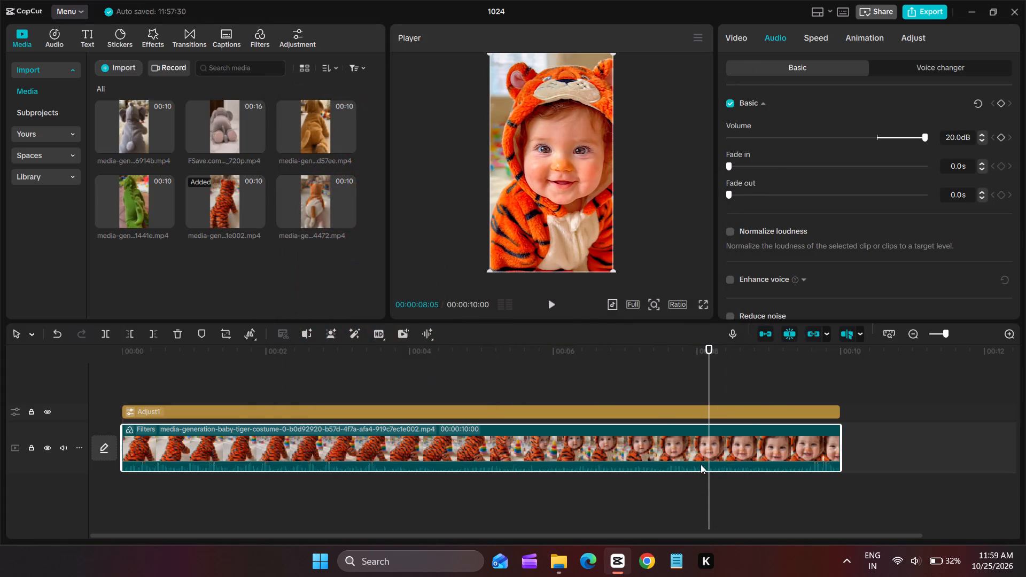
# Replace the baby tiger clip on the timeline with the baby kitten costume clip, keeping the original video effect.
pyautogui.moveTo(313, 208); pyautogui.dragTo(368, 444)
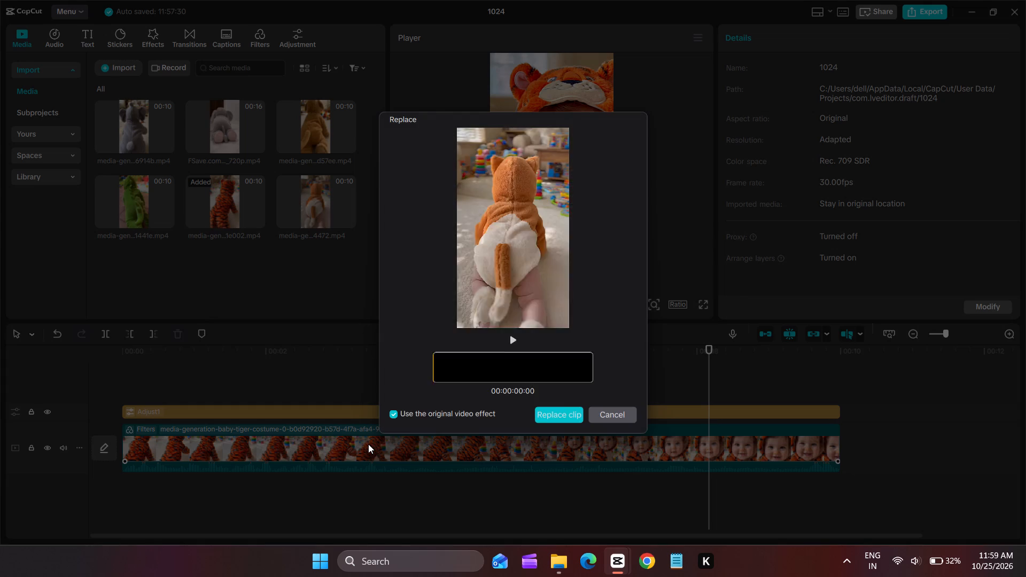
pyautogui.click(561, 419)
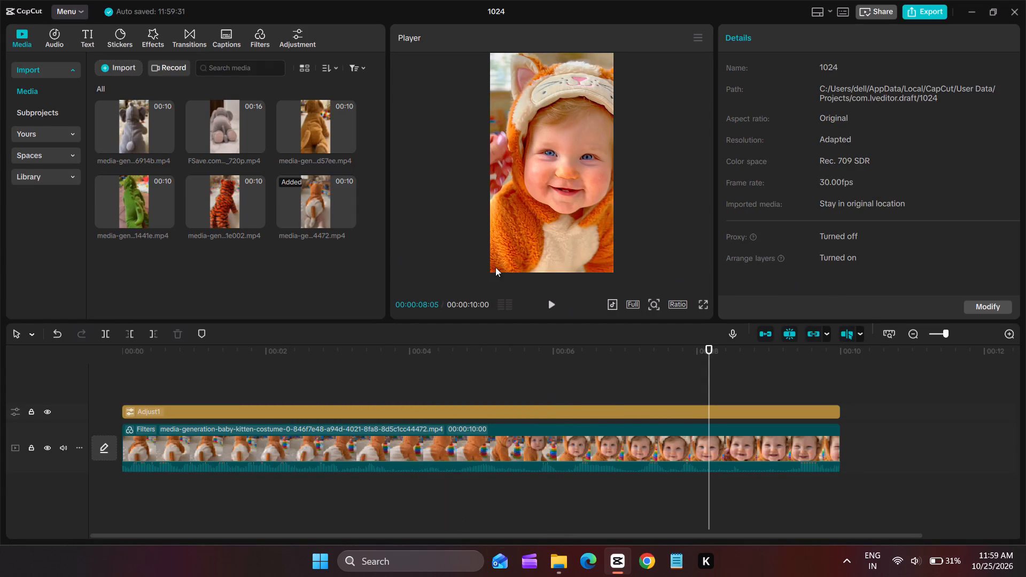
# Open the export settings and name the exported video DREAM 5.
pyautogui.click(922, 13)
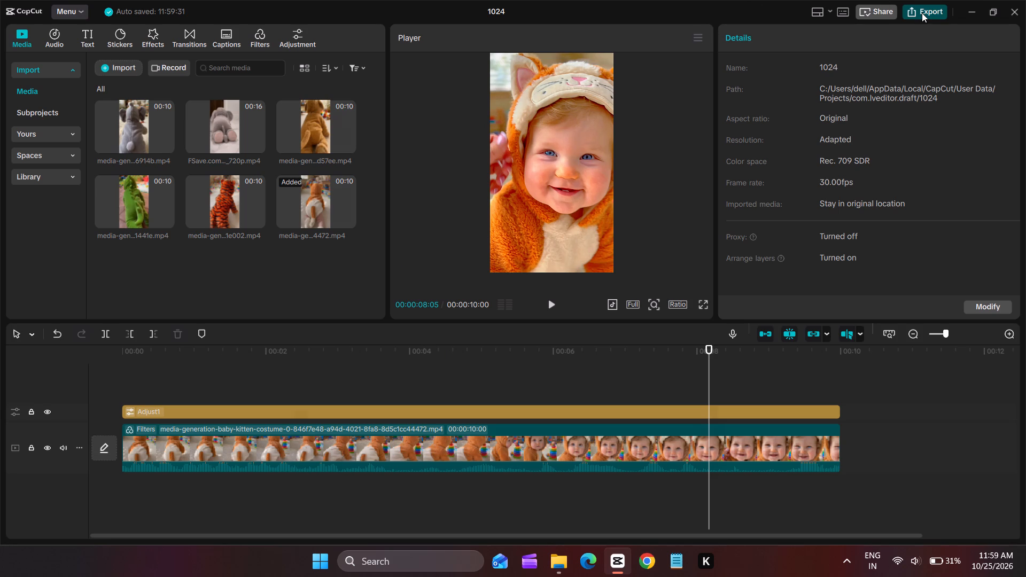
pyautogui.doubleClick(633, 90)
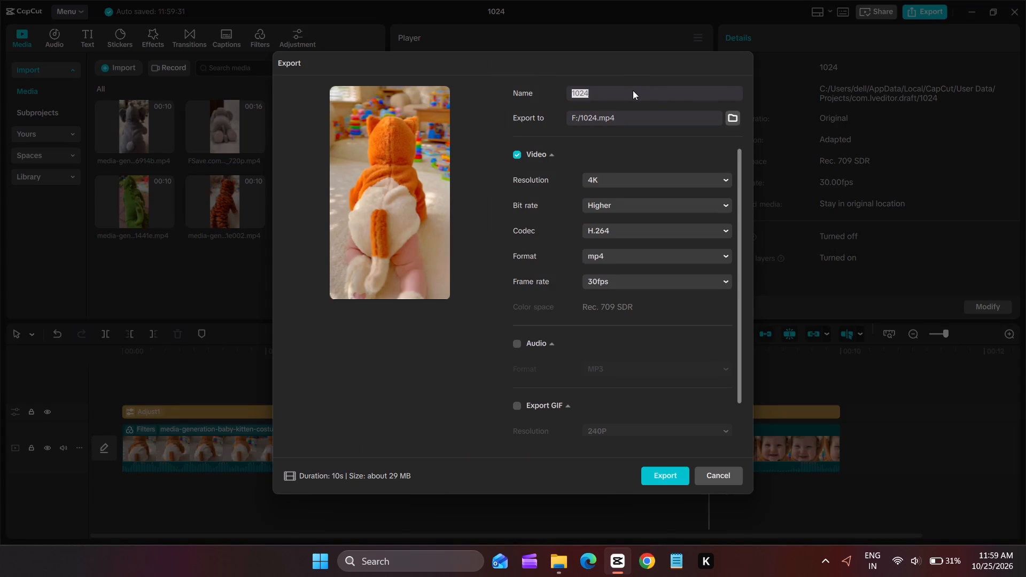
pyautogui.write('DR')
pyautogui.write('EA')
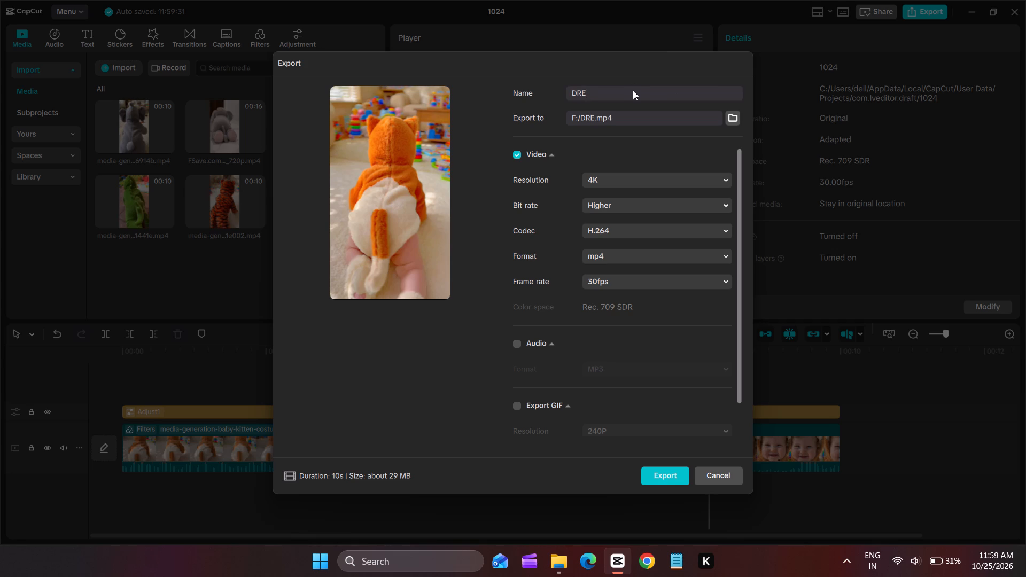
pyautogui.write('M')
pyautogui.press('space')
pyautogui.press('5')
# Set the export frame rate to 60fps and start exporting the baby kitten video.
pyautogui.click(680, 284)
pyautogui.click(683, 440)
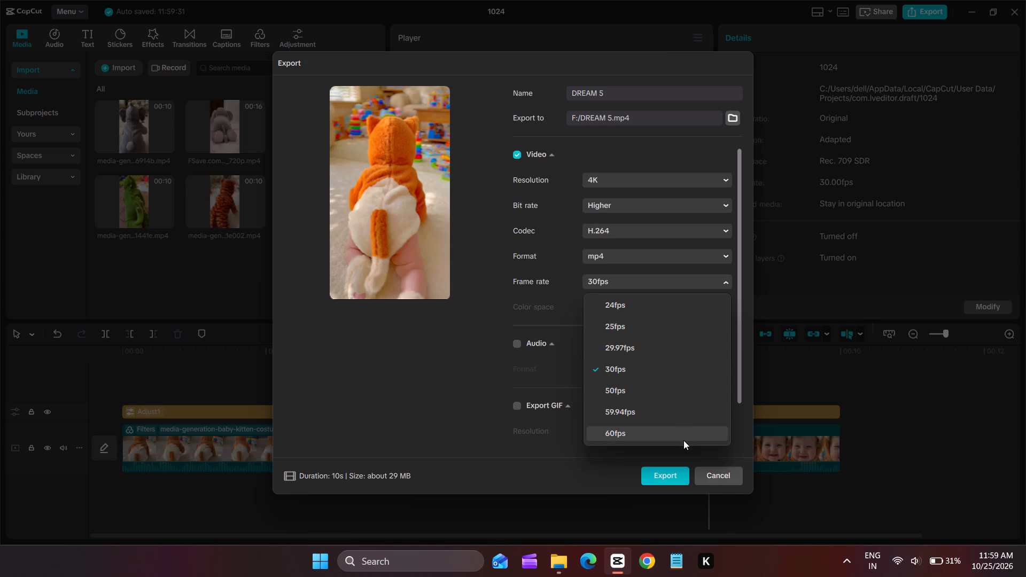
pyautogui.click(673, 480)
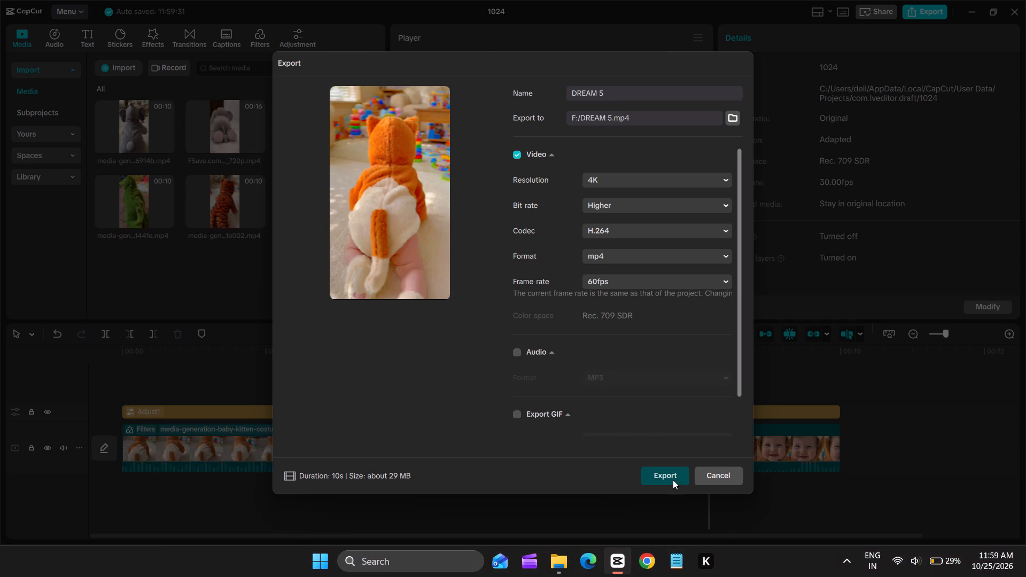
pyautogui.click(673, 480)
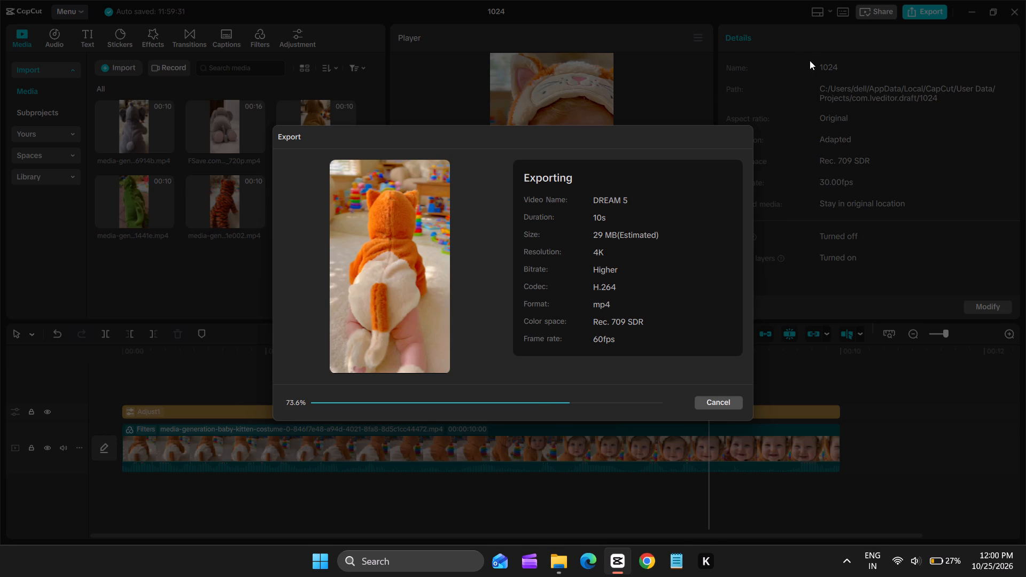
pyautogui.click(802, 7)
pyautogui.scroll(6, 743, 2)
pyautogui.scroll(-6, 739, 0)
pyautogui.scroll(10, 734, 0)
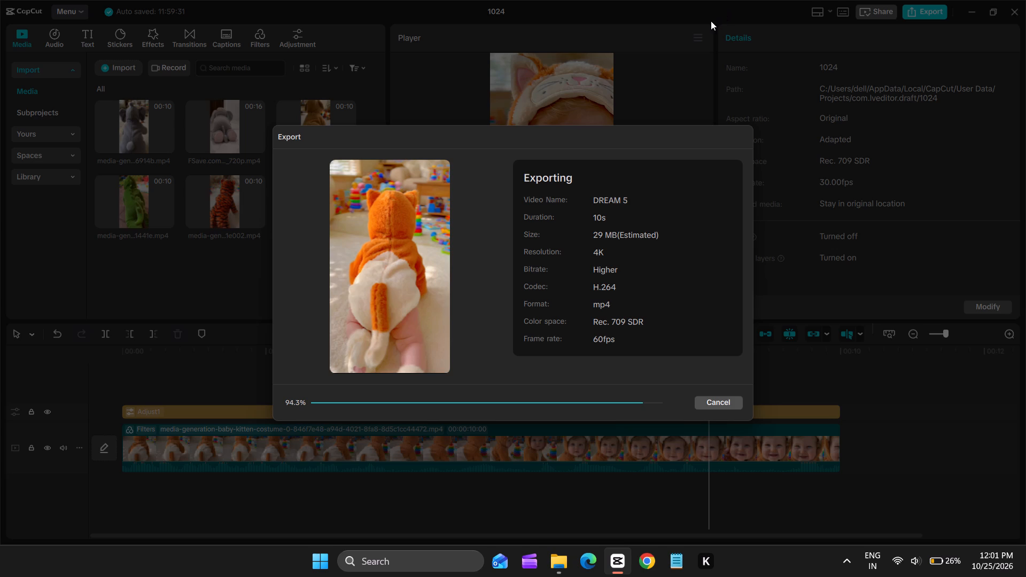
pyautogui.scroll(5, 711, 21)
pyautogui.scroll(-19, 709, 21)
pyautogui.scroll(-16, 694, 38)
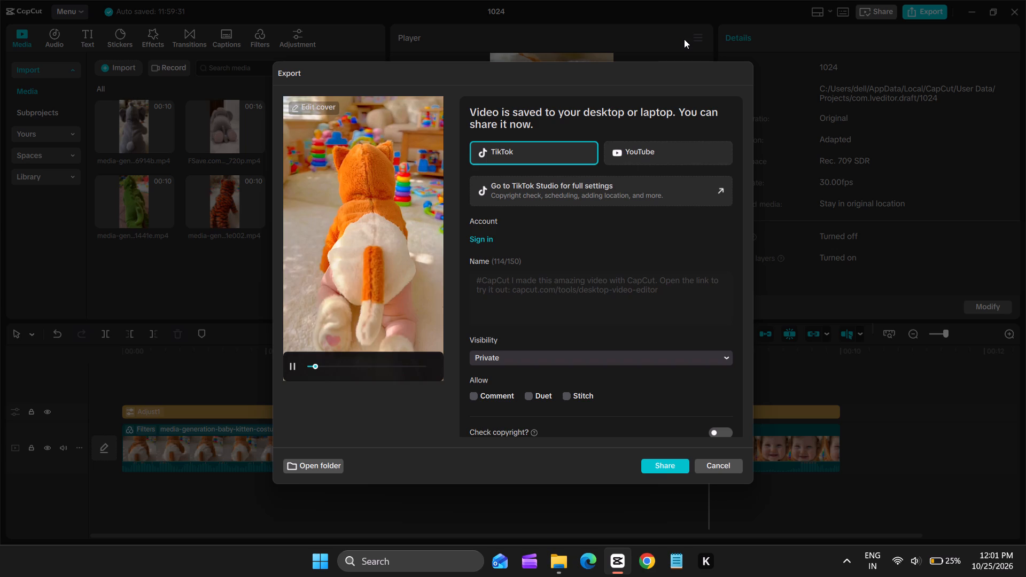
# Dismiss the finished kitten video export, then close the 1024 project, CapCut and the File Explorer window.
pyautogui.scroll(2, 685, 39)
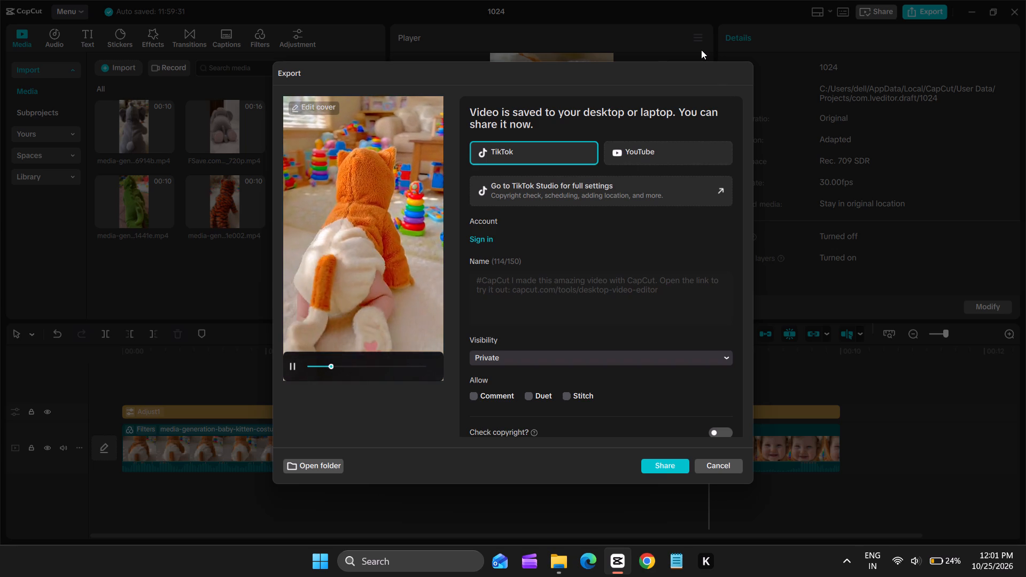
pyautogui.click(718, 465)
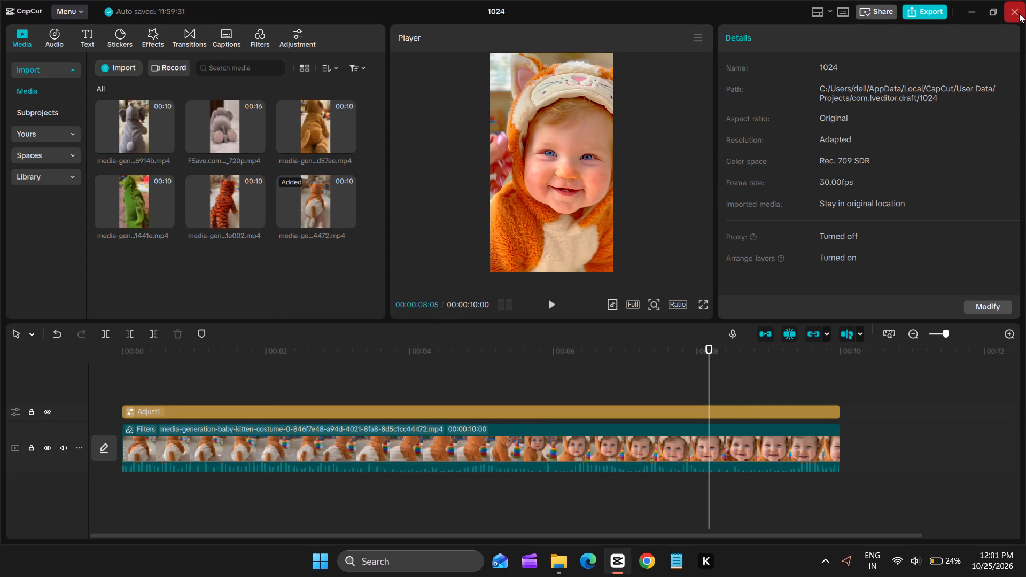
pyautogui.click(1019, 13)
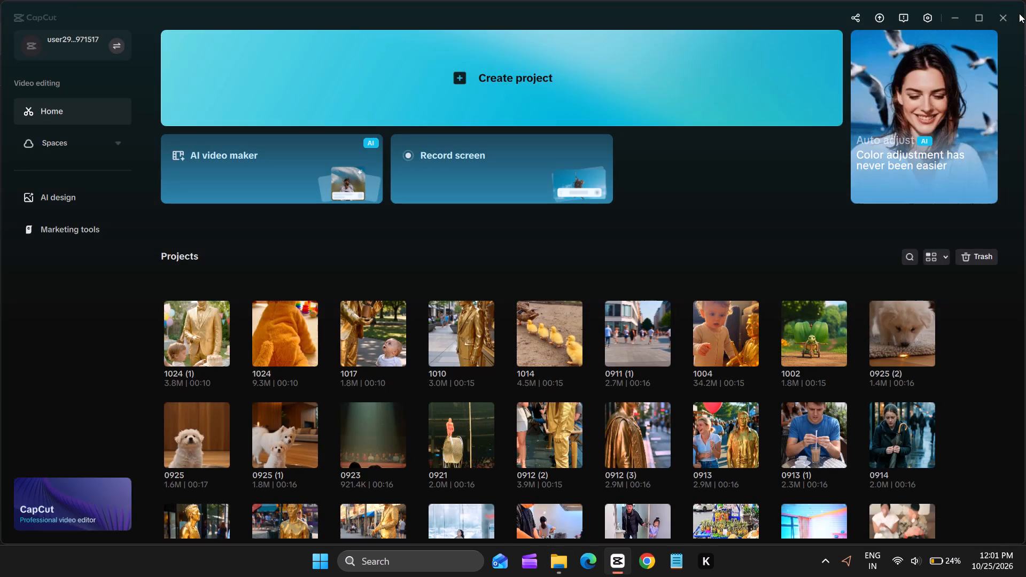
pyautogui.click(1005, 18)
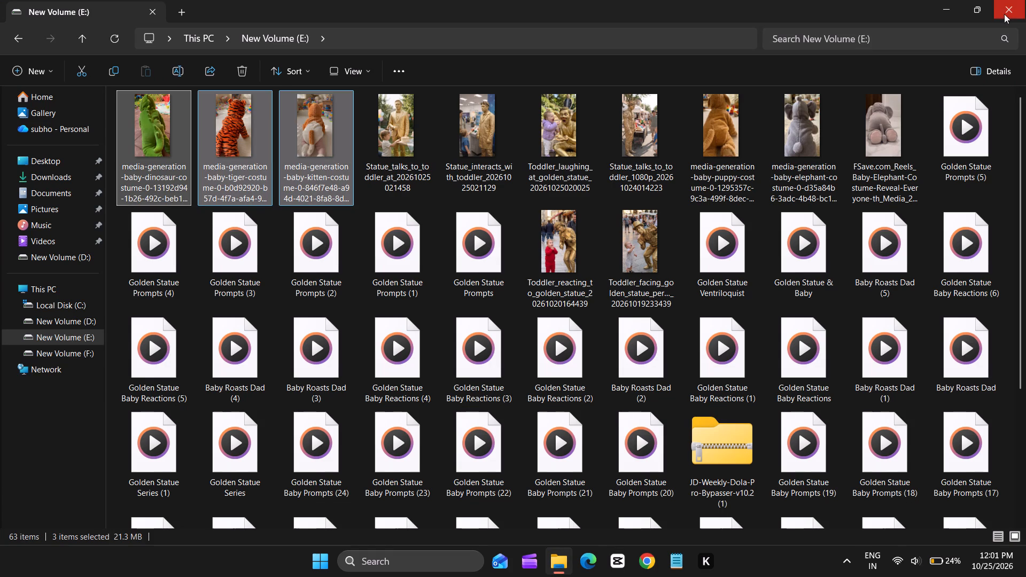
pyautogui.click(1004, 14)
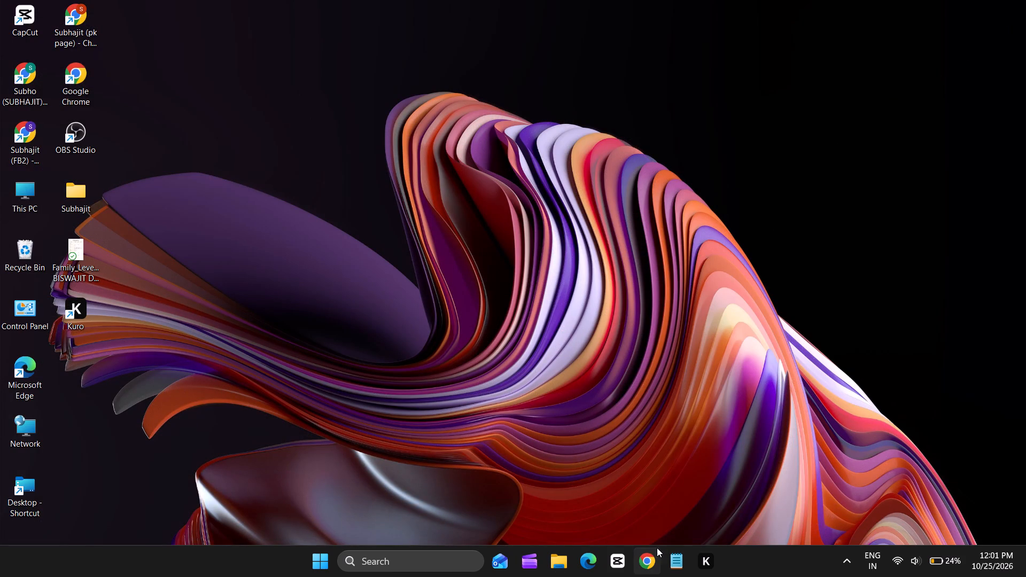
# Switch to Google Chrome and open it with the FB2 profile.
pyautogui.click(650, 562)
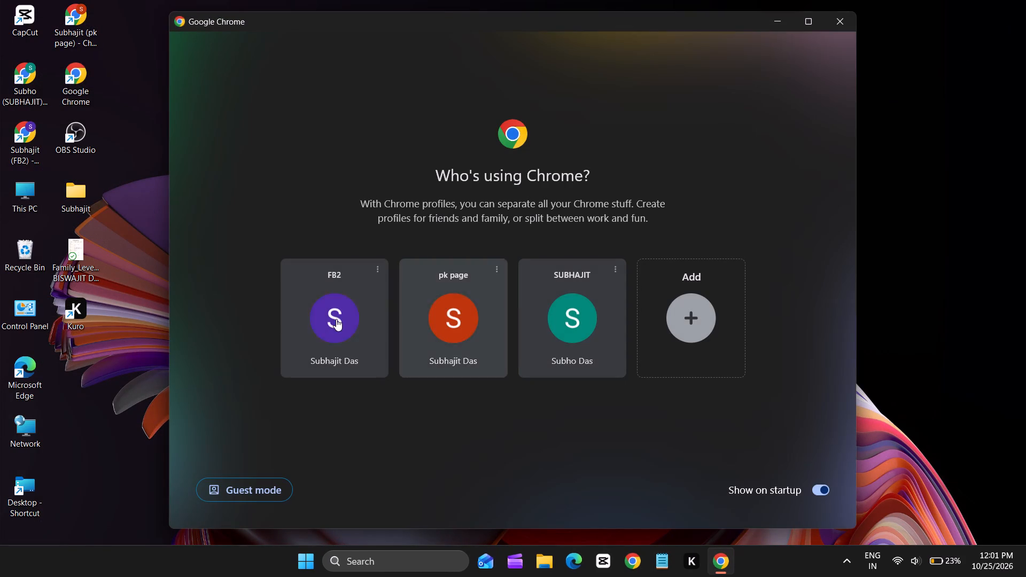
pyautogui.click(332, 325)
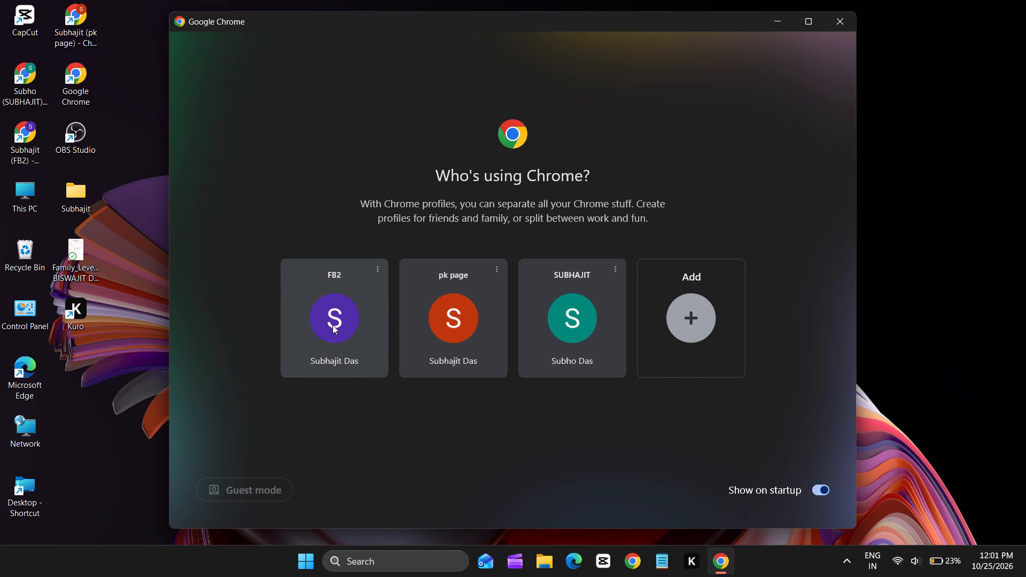
# Open the UrbanVPN extension and start a VPN connection with the Philippines as the location.
pyautogui.click(875, 44)
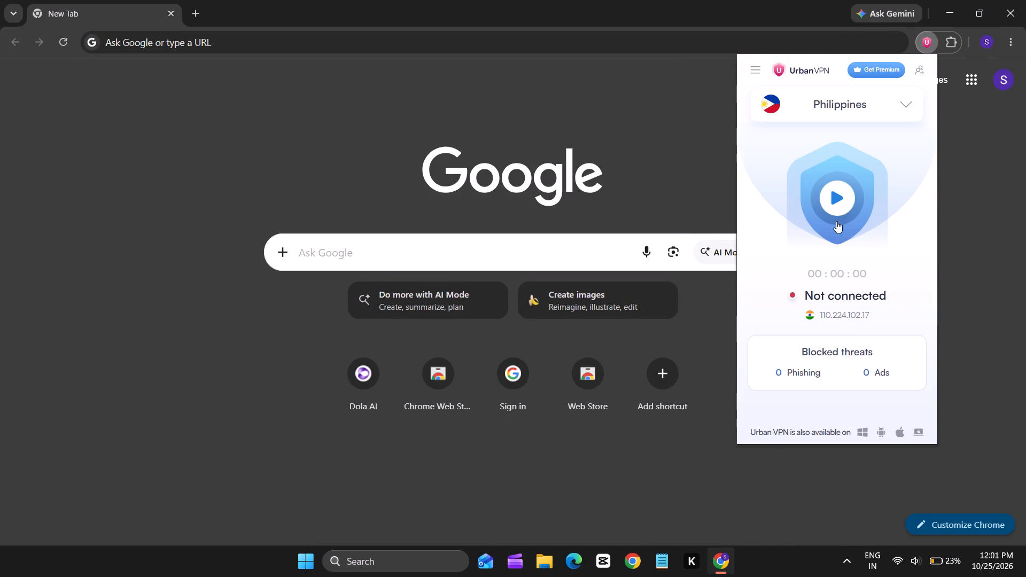
pyautogui.click(845, 202)
# Search Google for meta suite, open the Meta Business Suite result and get started into the business dashboard.
pyautogui.click(575, 251)
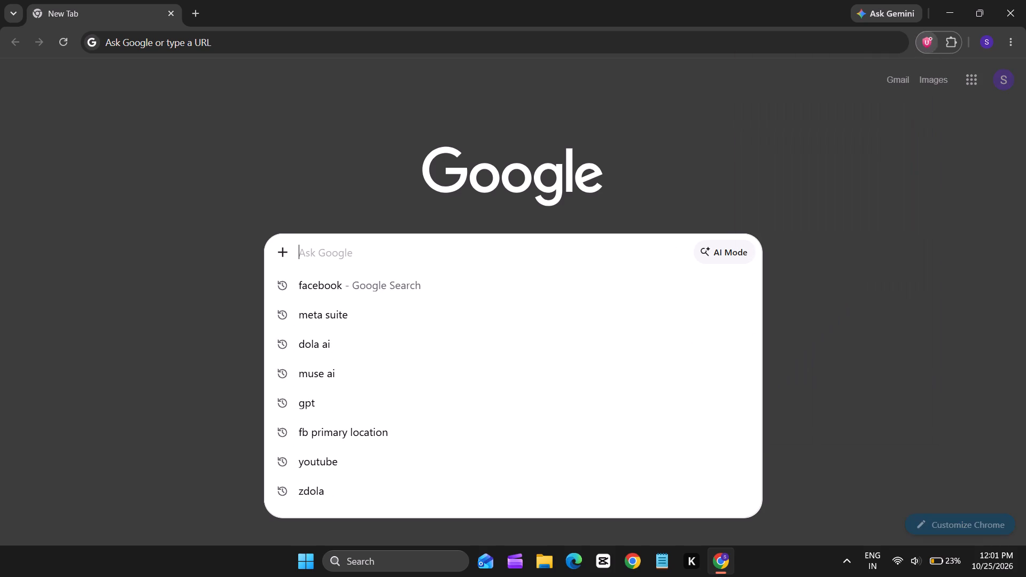
pyautogui.click(563, 318)
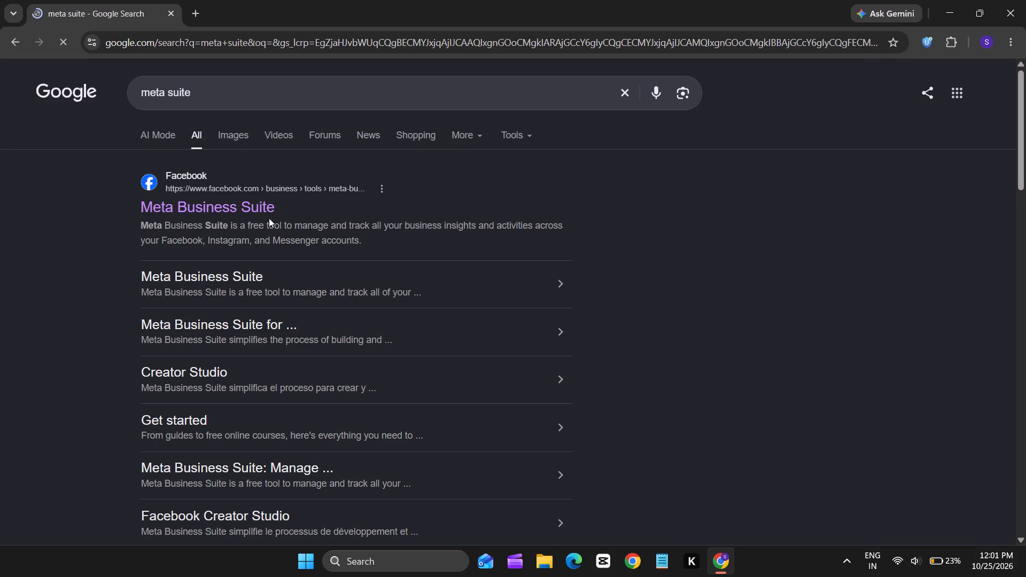
pyautogui.click(253, 210)
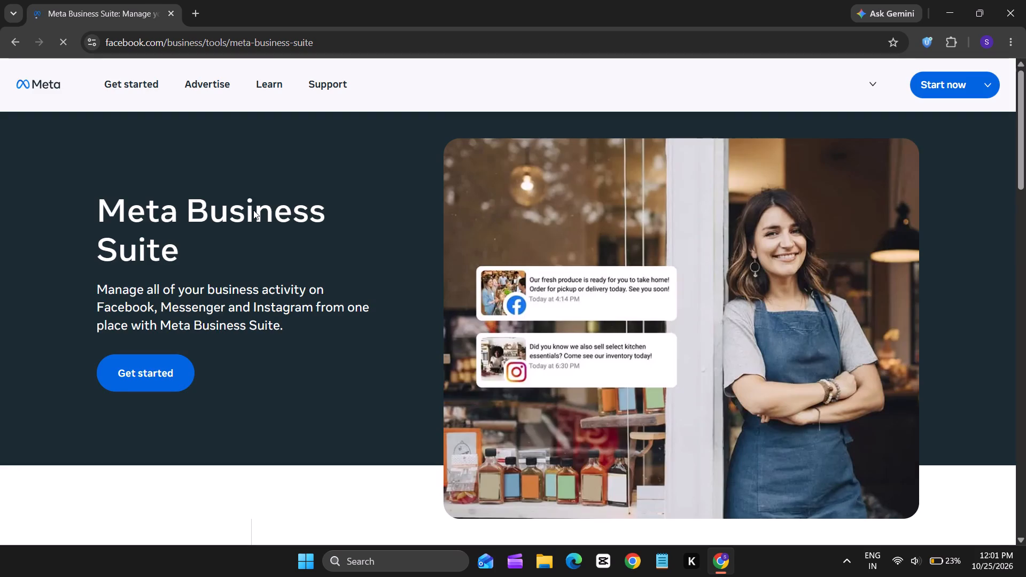
pyautogui.click(133, 369)
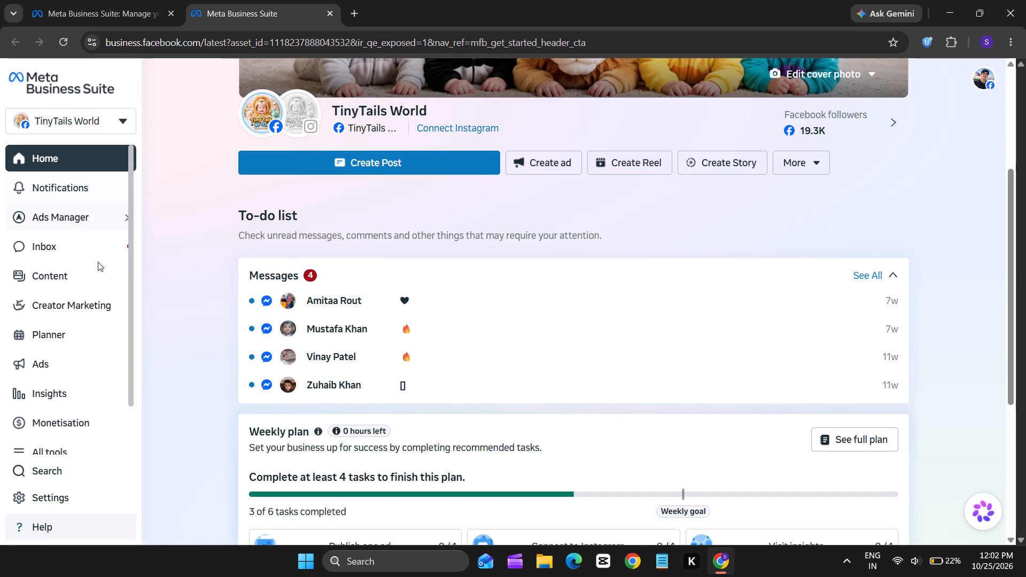
# Open the Content section of the TinyTails World page in Meta Business Suite.
pyautogui.scroll(-3, 93, 285)
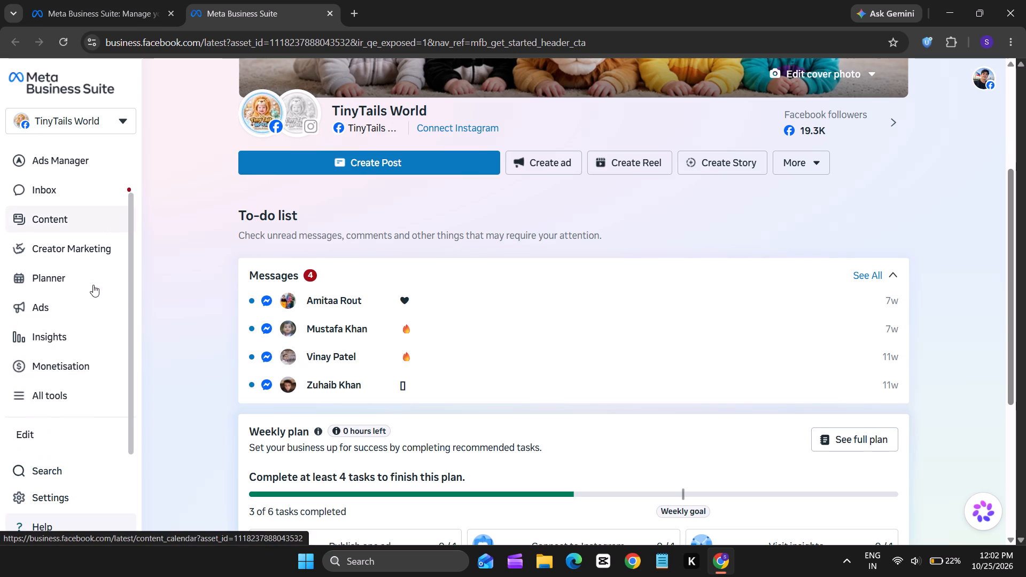
pyautogui.scroll(-2, 93, 285)
pyautogui.scroll(3, 93, 285)
pyautogui.click(92, 284)
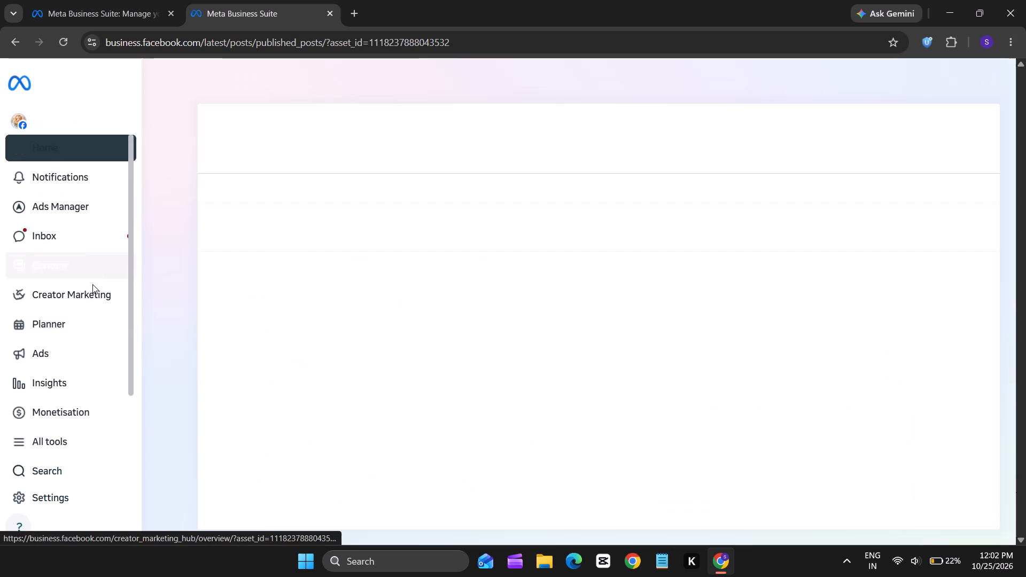
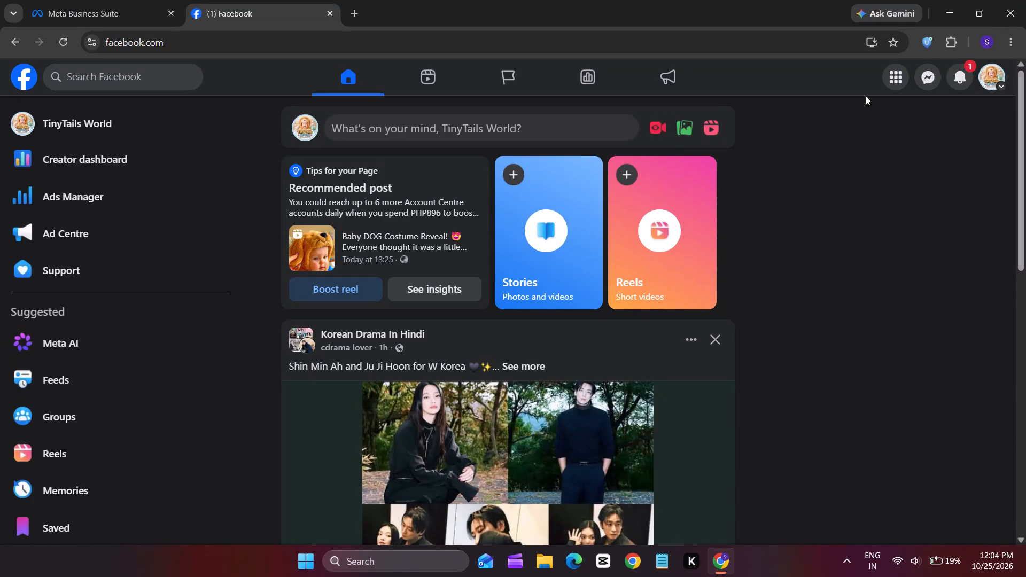
# Check the full list of TinyTails World notifications, then return to the home feed.
pyautogui.click(971, 76)
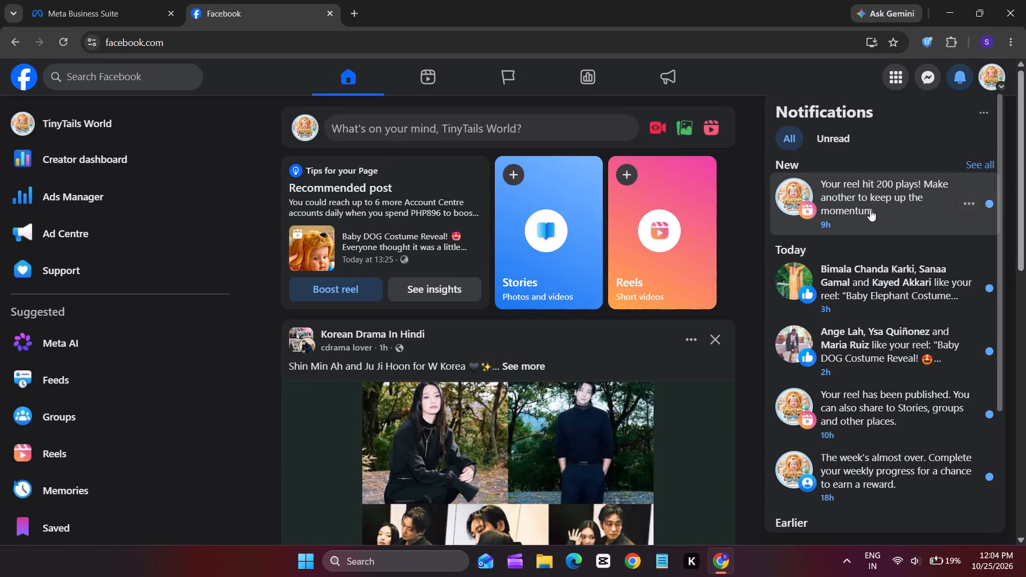
pyautogui.click(986, 165)
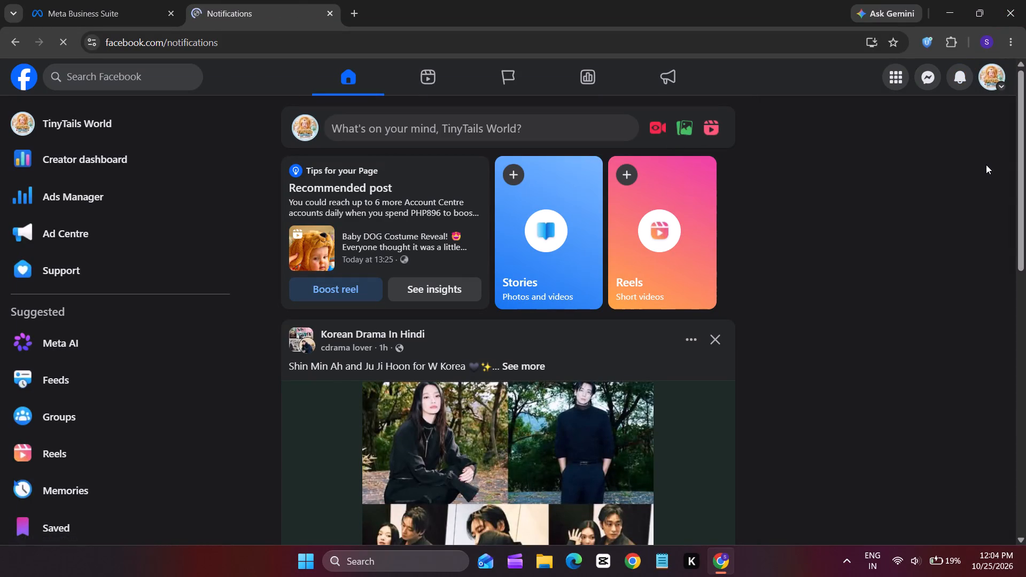
pyautogui.click(32, 72)
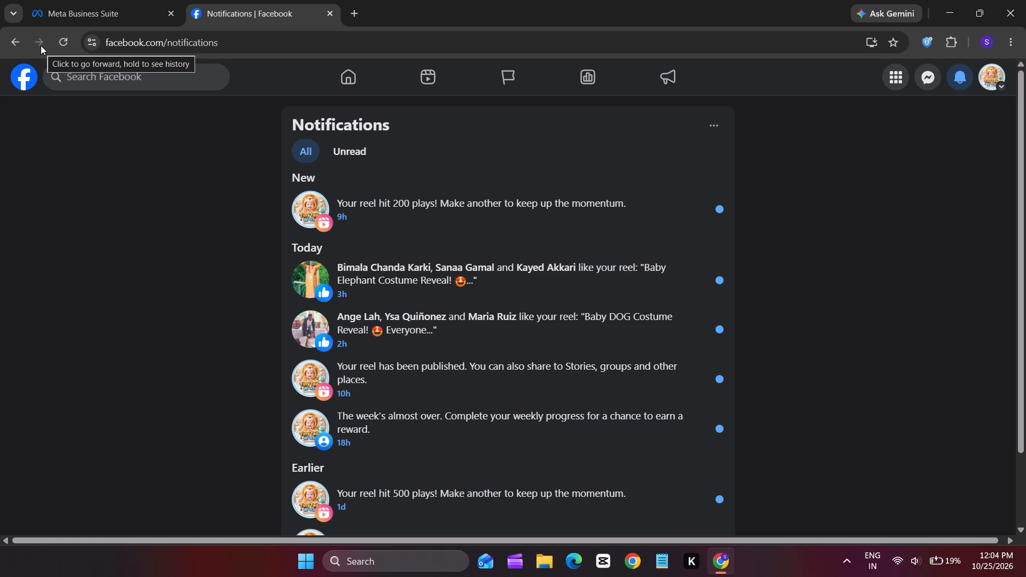
pyautogui.click(15, 89)
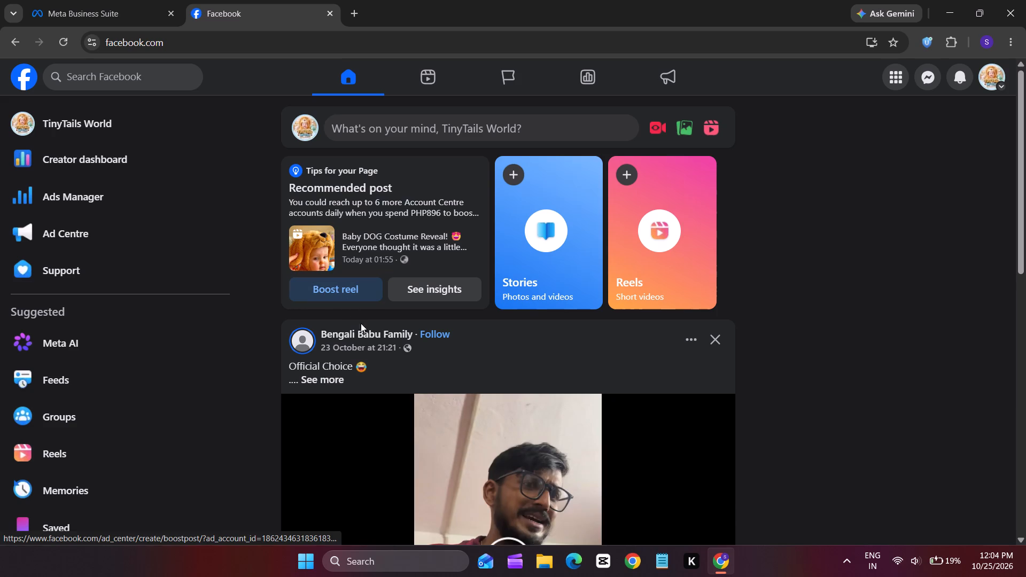
# Unmute the Bengali Babu Family video in the home feed to watch it with sound.
pyautogui.scroll(-1, 465, 321)
pyautogui.scroll(-2, 493, 394)
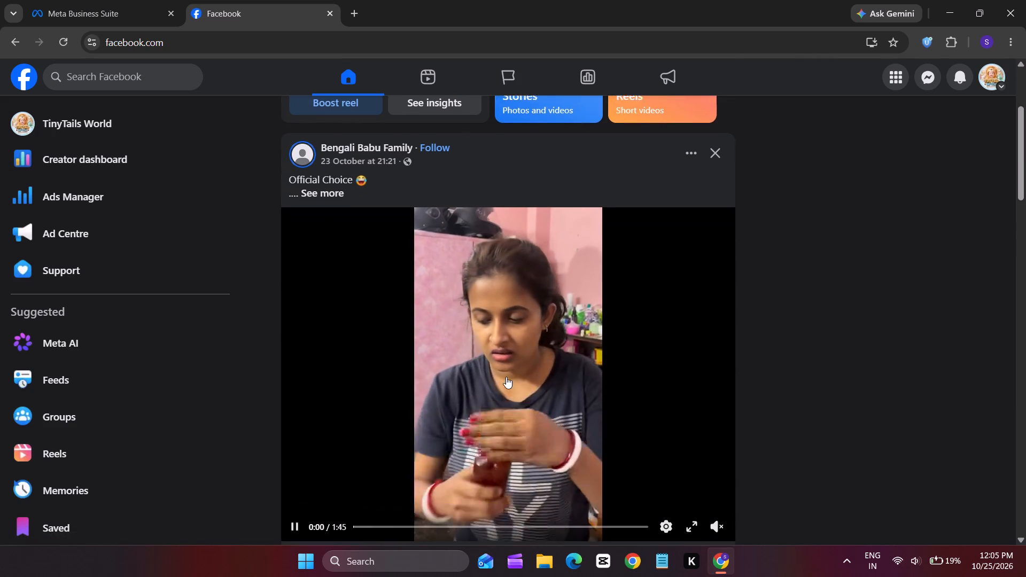
pyautogui.click(717, 513)
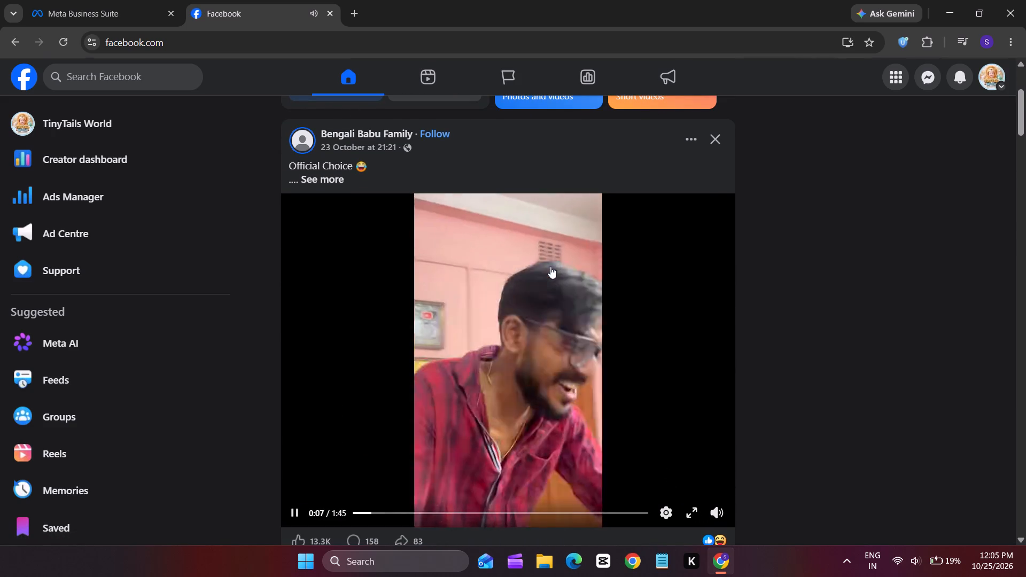
# Open the TinyTails World page from the home feed.
pyautogui.scroll(1, 550, 267)
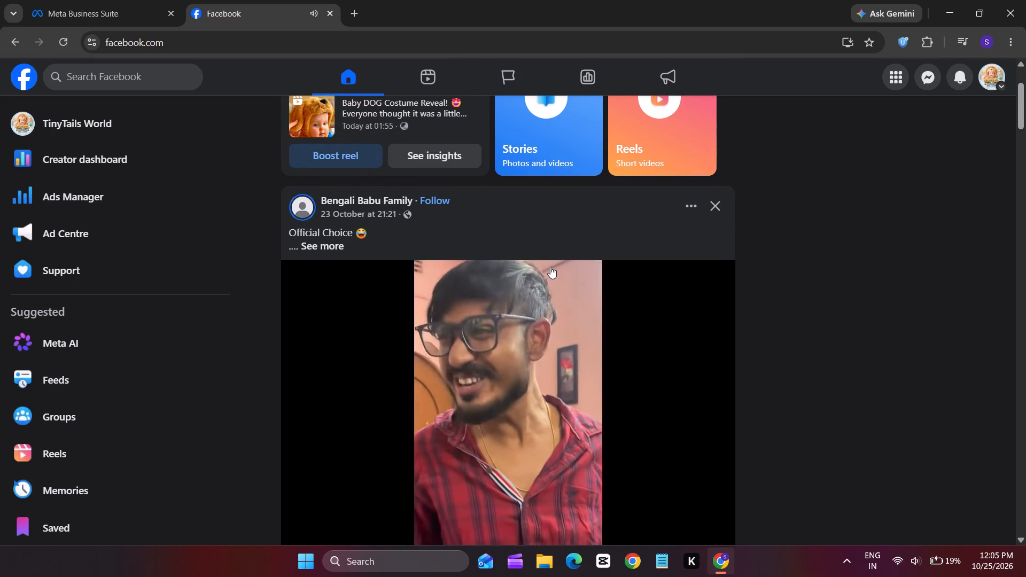
pyautogui.scroll(5, 426, 224)
pyautogui.click(303, 123)
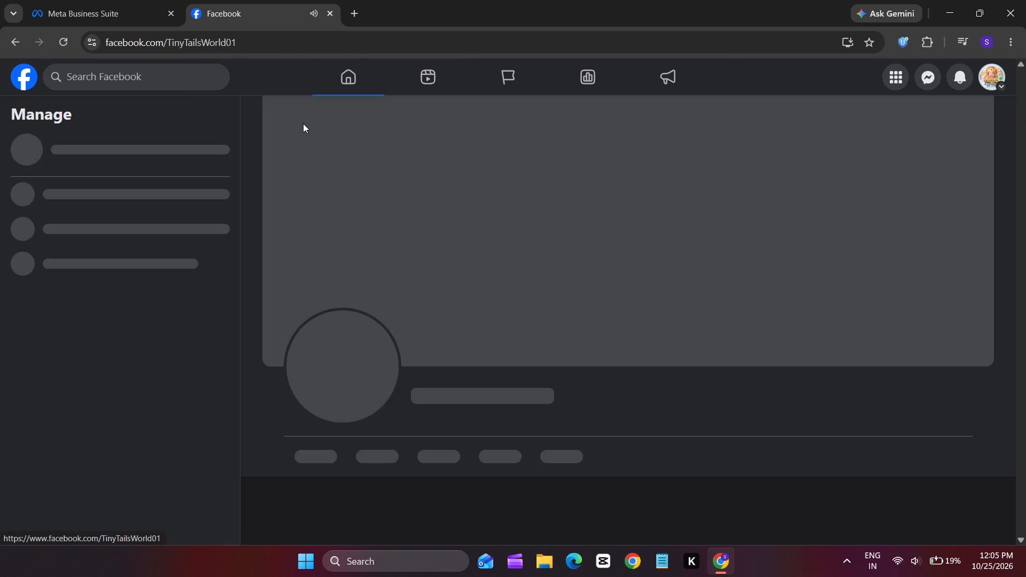
# Copy the full caption, including all hashtags, of the Baby DOG Costume Reveal post on the TinyTails World page.
pyautogui.scroll(-4, 481, 338)
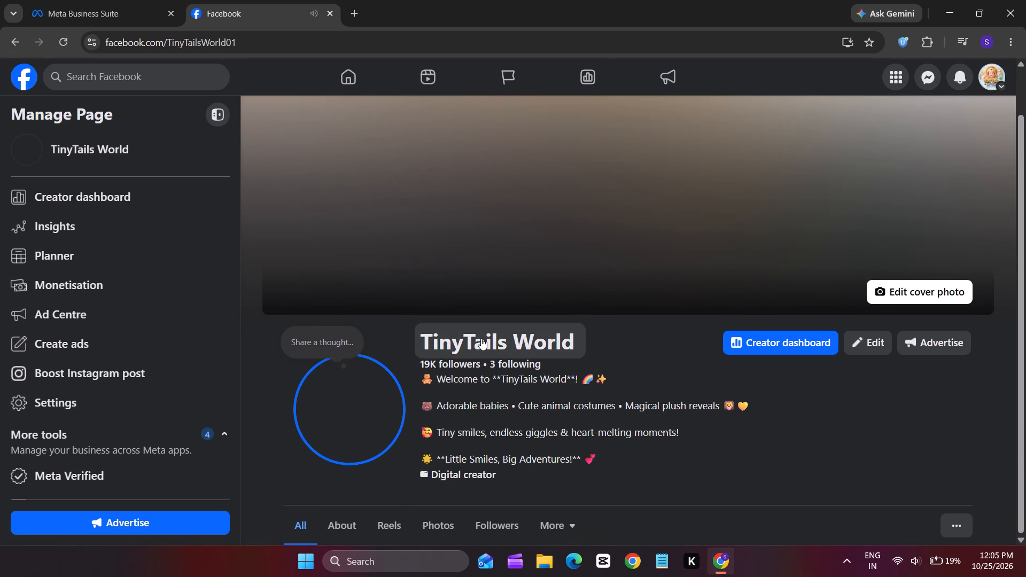
pyautogui.scroll(-5, 481, 338)
pyautogui.scroll(-3, 508, 147)
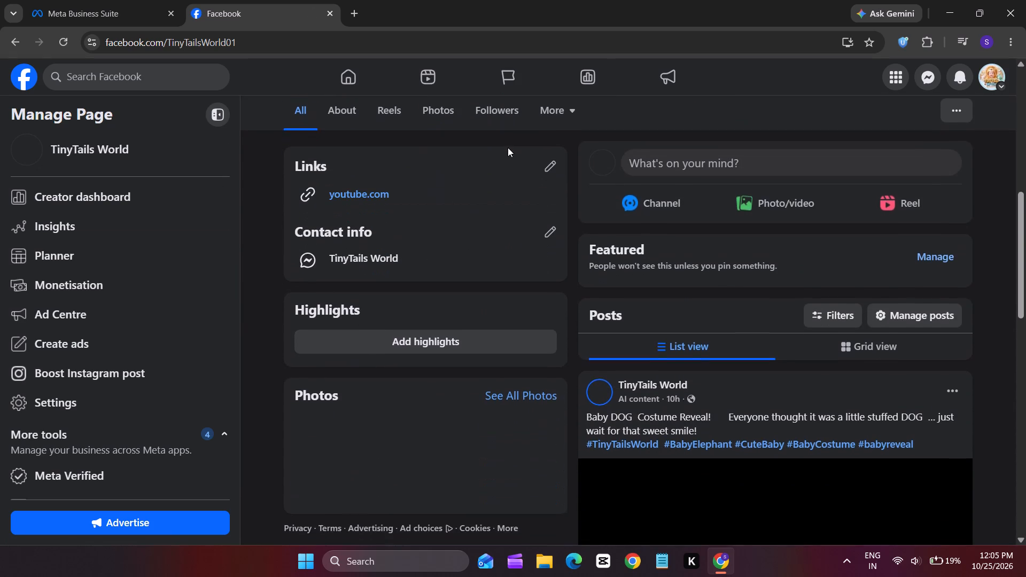
pyautogui.scroll(-1, 508, 147)
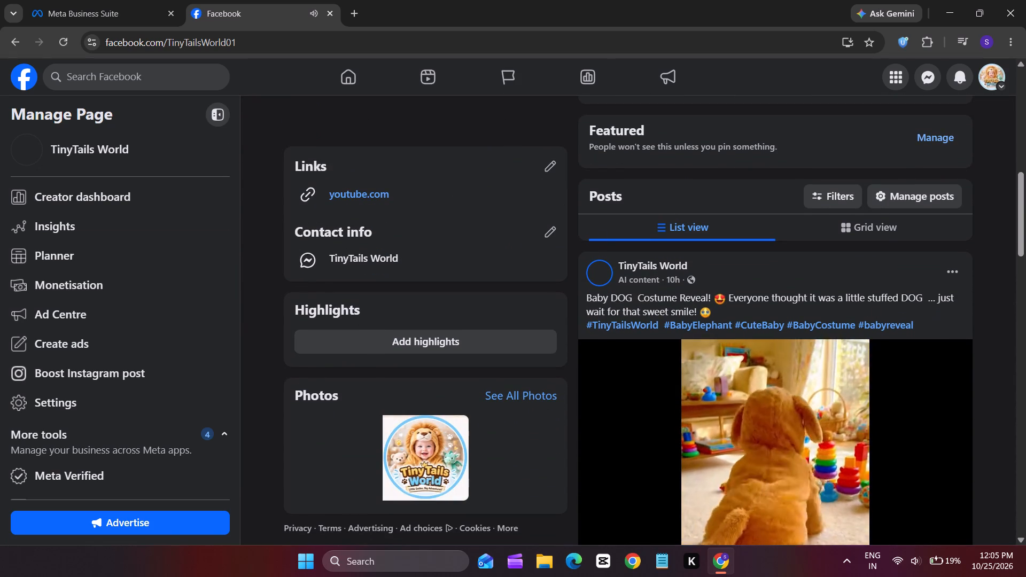
pyautogui.click(938, 301)
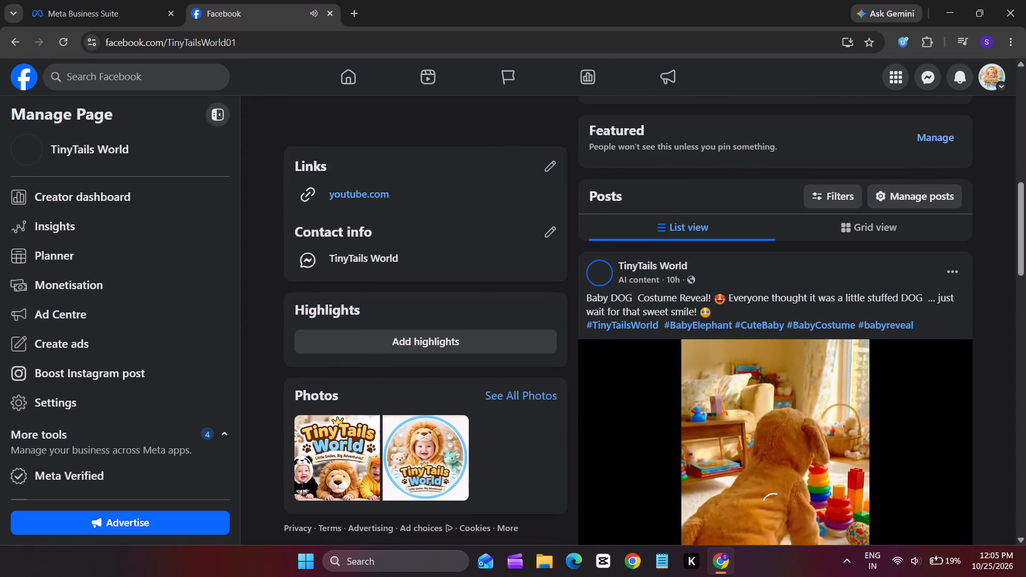
pyautogui.moveTo(587, 298); pyautogui.dragTo(861, 325)
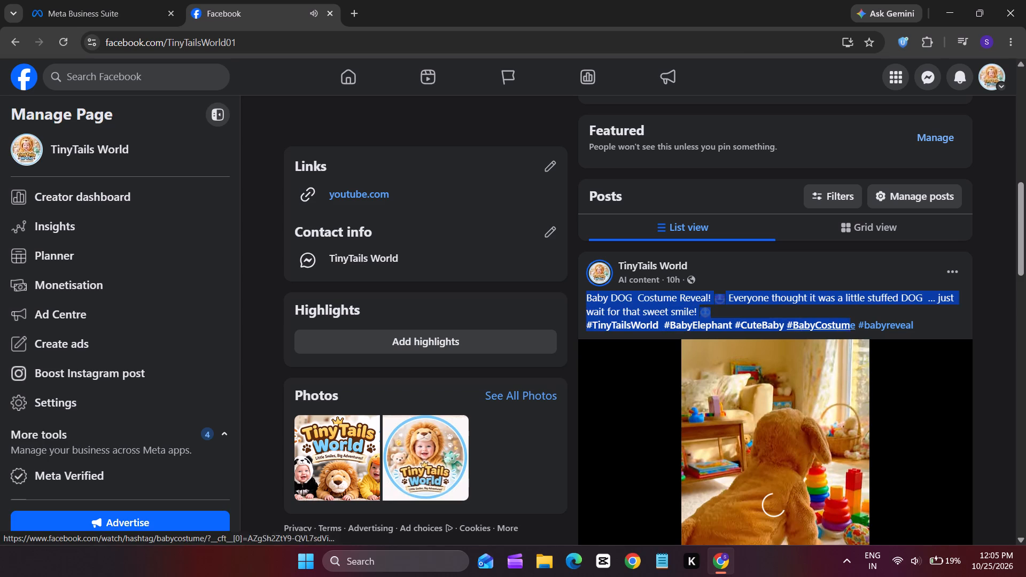
pyautogui.moveTo(861, 325); pyautogui.dragTo(918, 326)
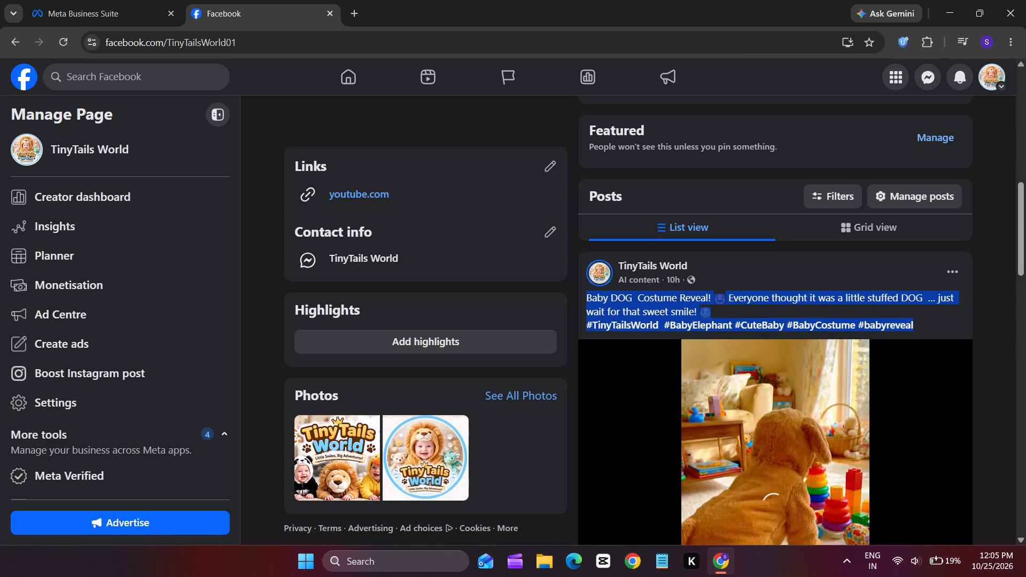
pyautogui.rightClick(901, 303)
pyautogui.click(809, 322)
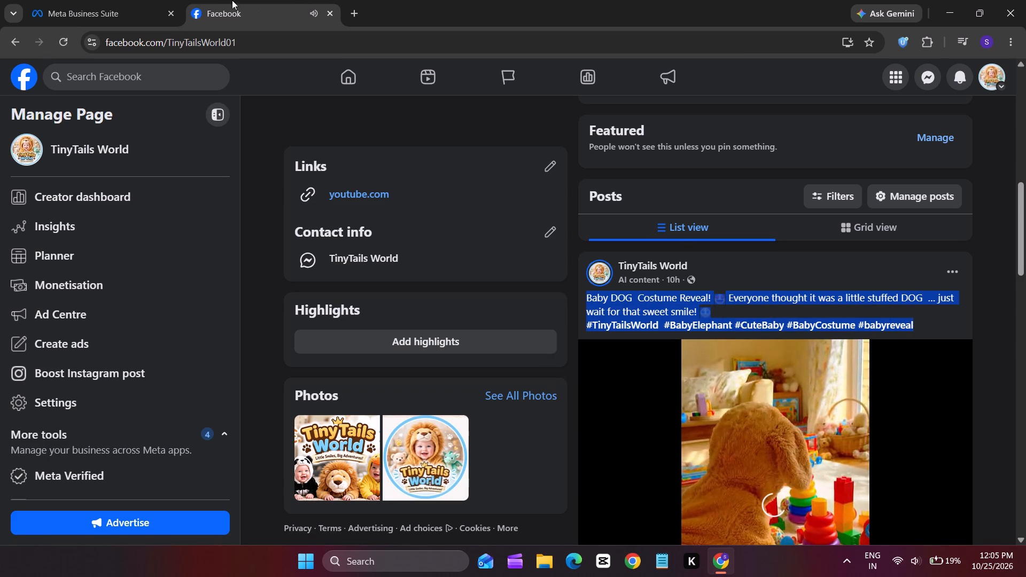
# Review the Baby DOG Costume Reveal reel's insights overview in Meta Business Suite.
pyautogui.scroll(9, 654, 305)
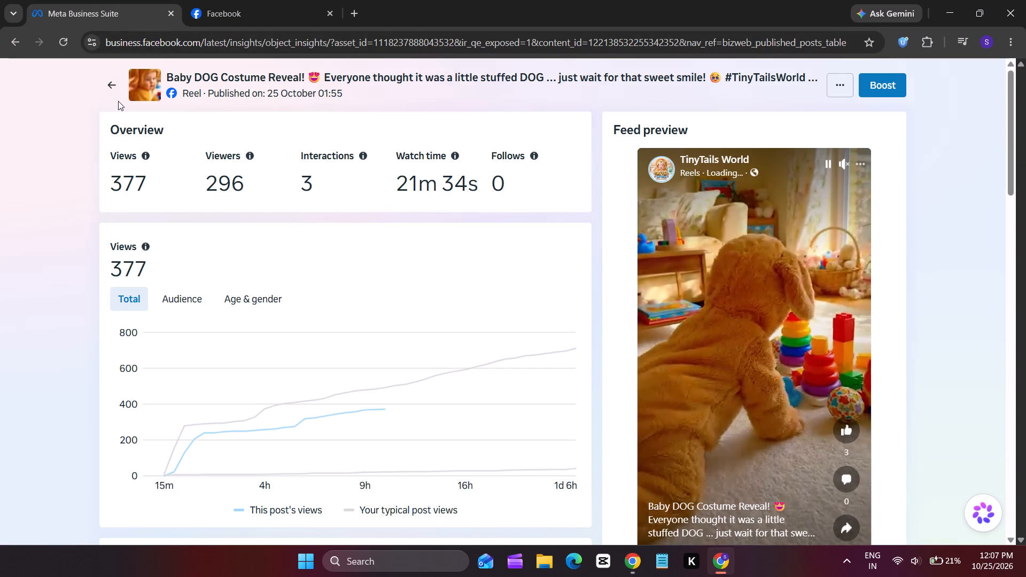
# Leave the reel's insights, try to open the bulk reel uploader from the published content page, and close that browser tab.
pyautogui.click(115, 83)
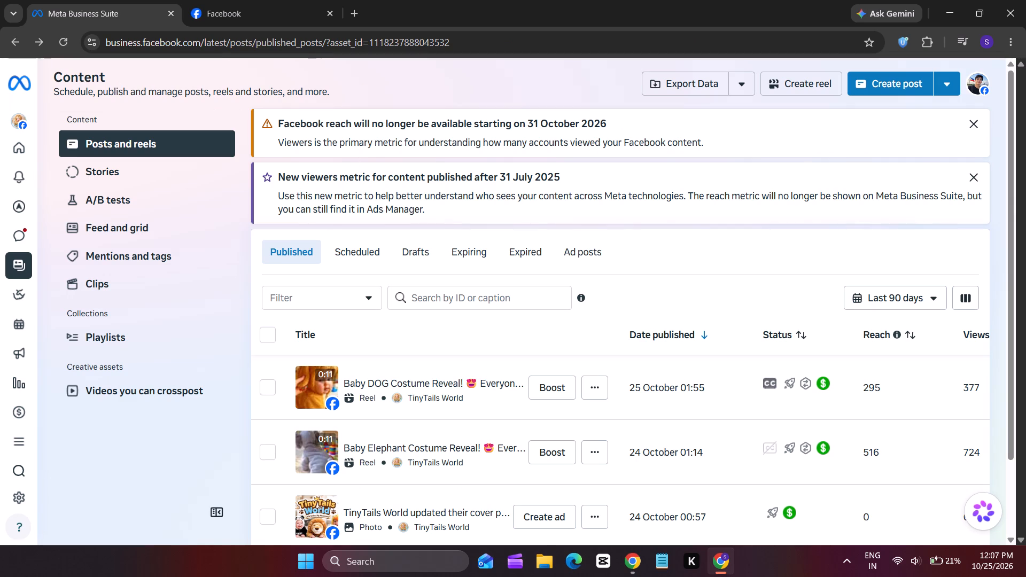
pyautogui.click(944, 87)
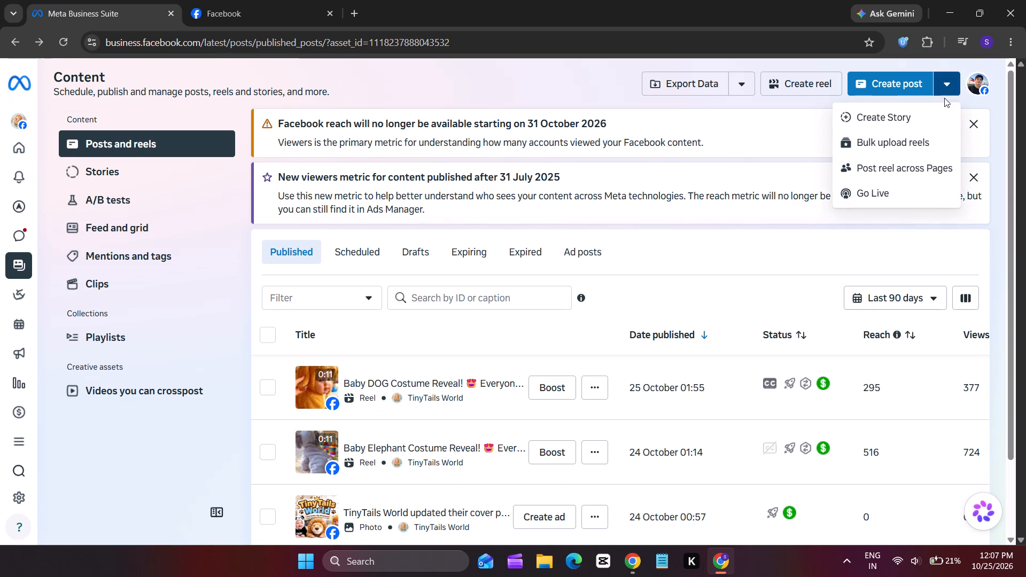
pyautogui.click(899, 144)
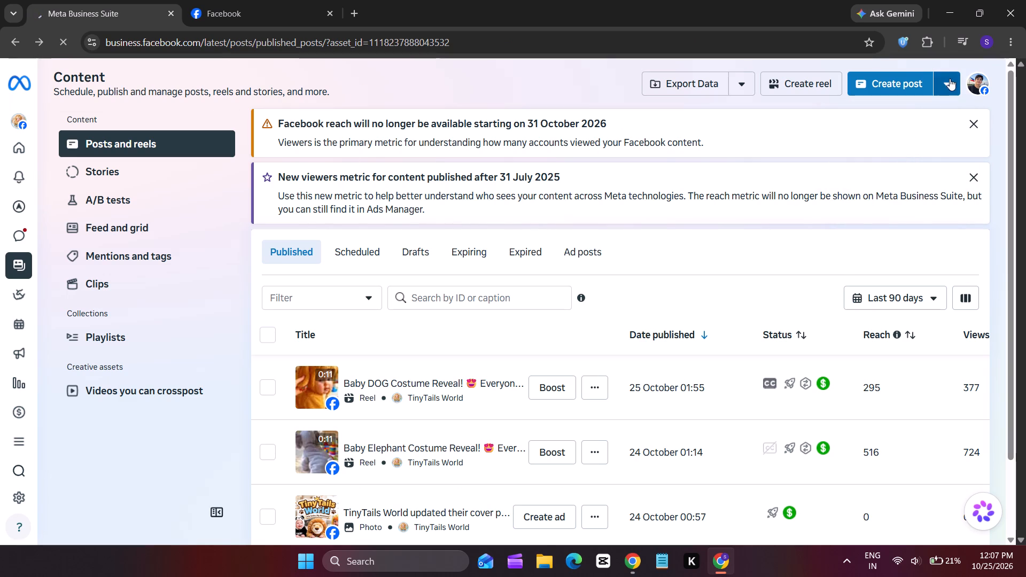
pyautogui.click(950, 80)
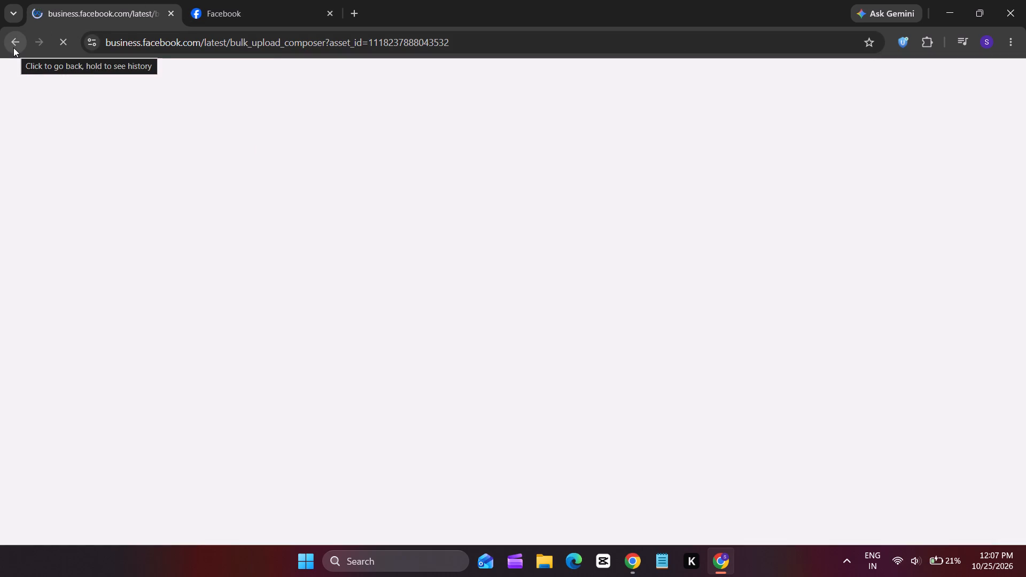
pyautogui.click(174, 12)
# In a new browser tab, search Google for "meta suite" and launch Meta Business Suite from its product page.
pyautogui.click(198, 10)
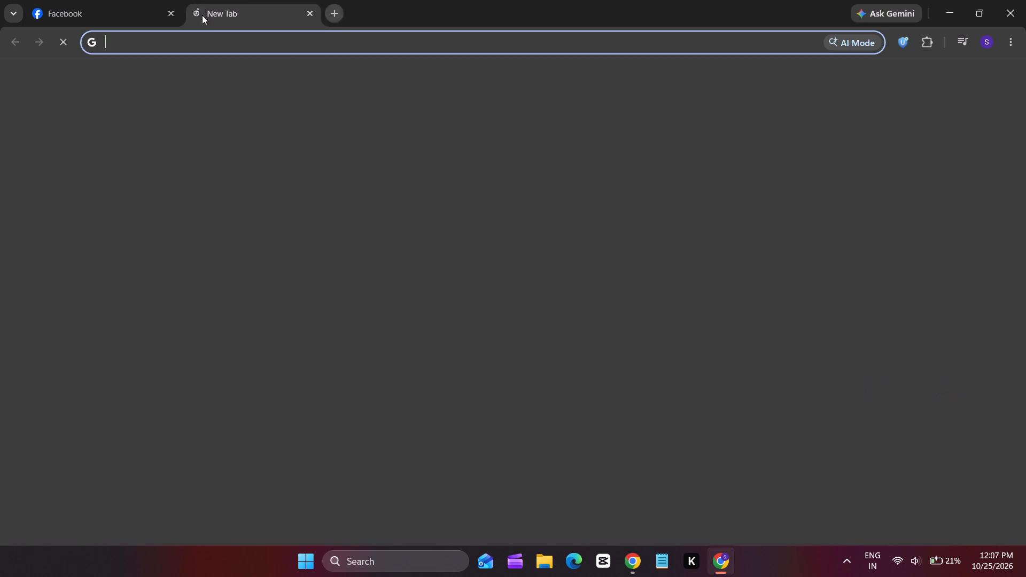
pyautogui.click(391, 261)
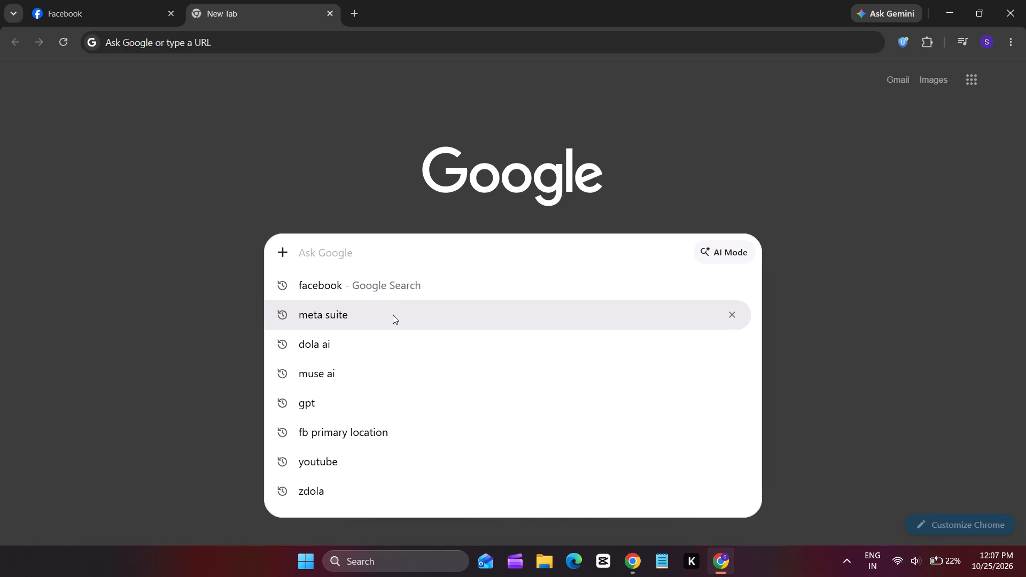
pyautogui.click(393, 315)
pyautogui.click(200, 254)
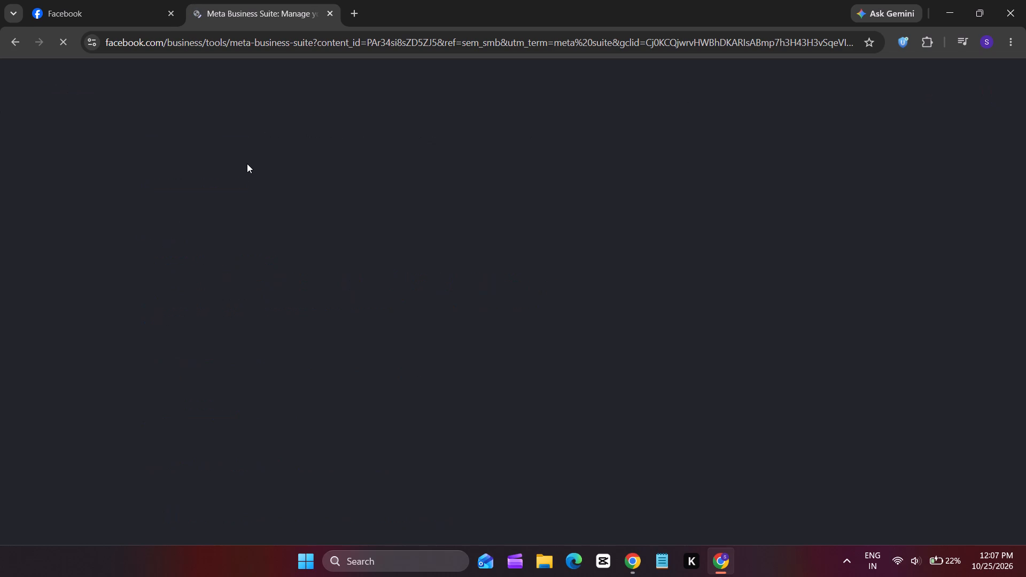
pyautogui.click(150, 367)
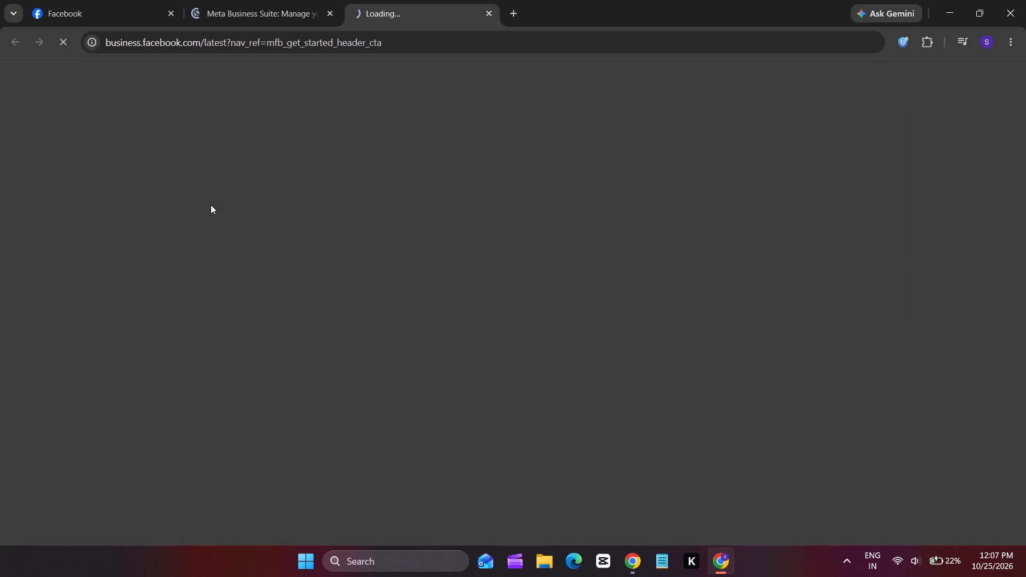
# Close the spare Meta Business Suite tab and open Bulk upload reels for TinyTails World.
pyautogui.click(332, 14)
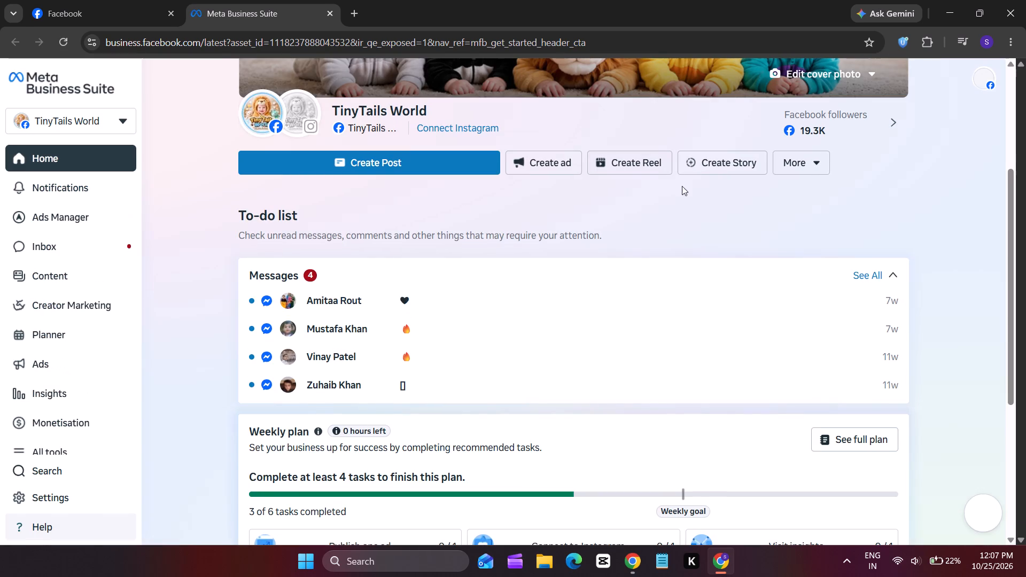
pyautogui.click(794, 169)
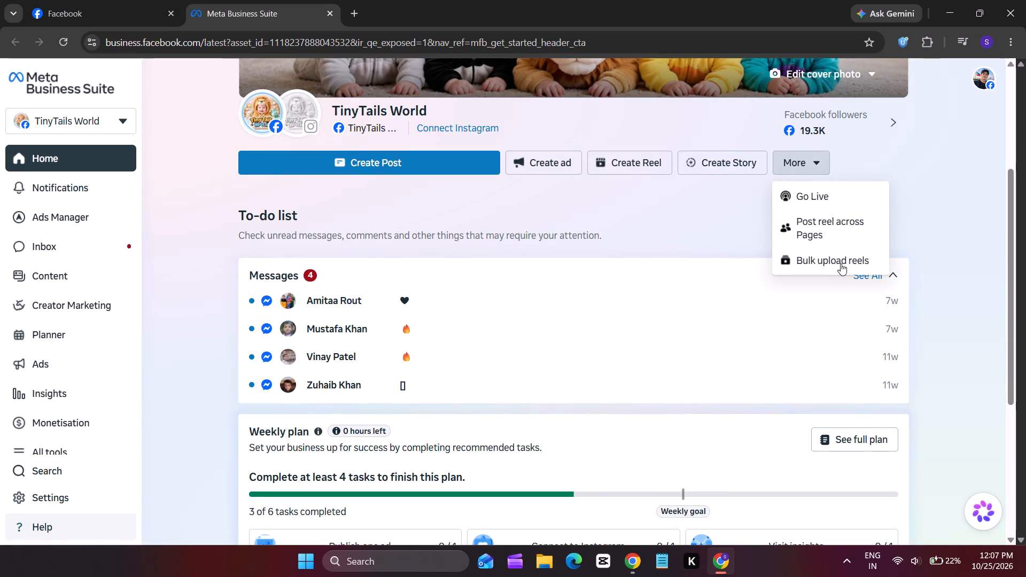
pyautogui.click(845, 261)
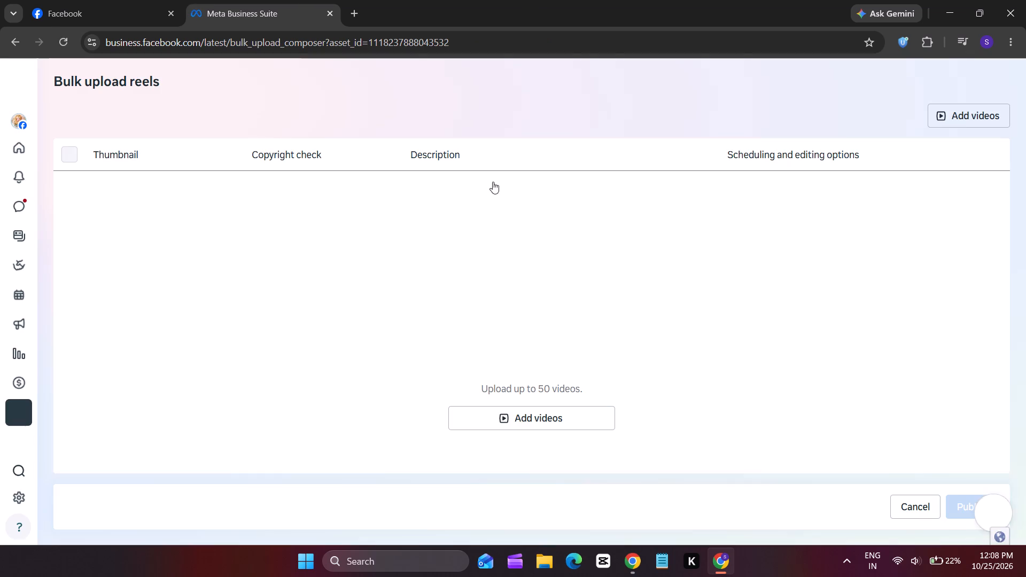
# Search New Volume (F:) for "dream" and add the videos DREAM 3, DREAM 4 and DREAM 5 to the bulk upload.
pyautogui.click(542, 412)
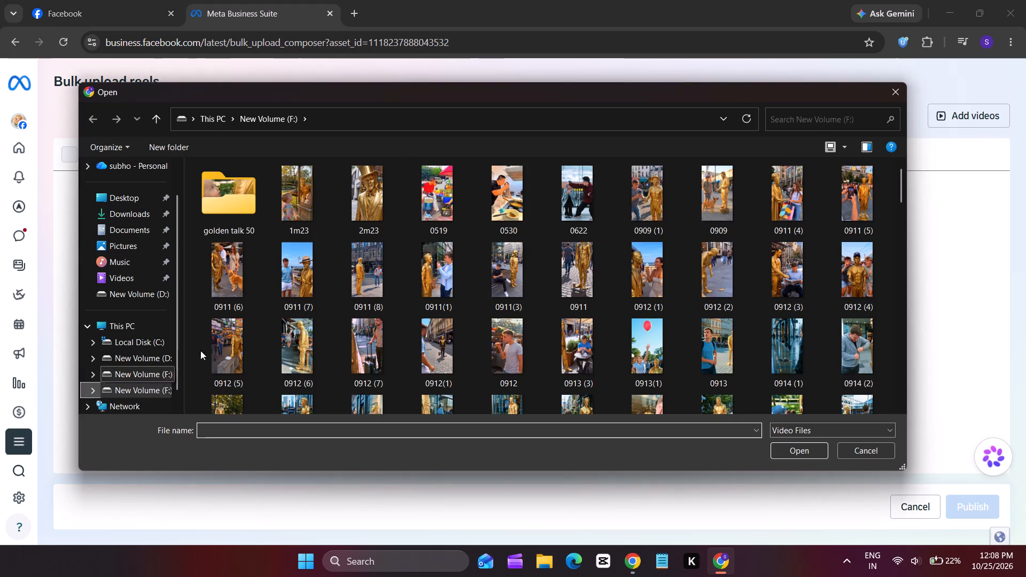
pyautogui.click(790, 116)
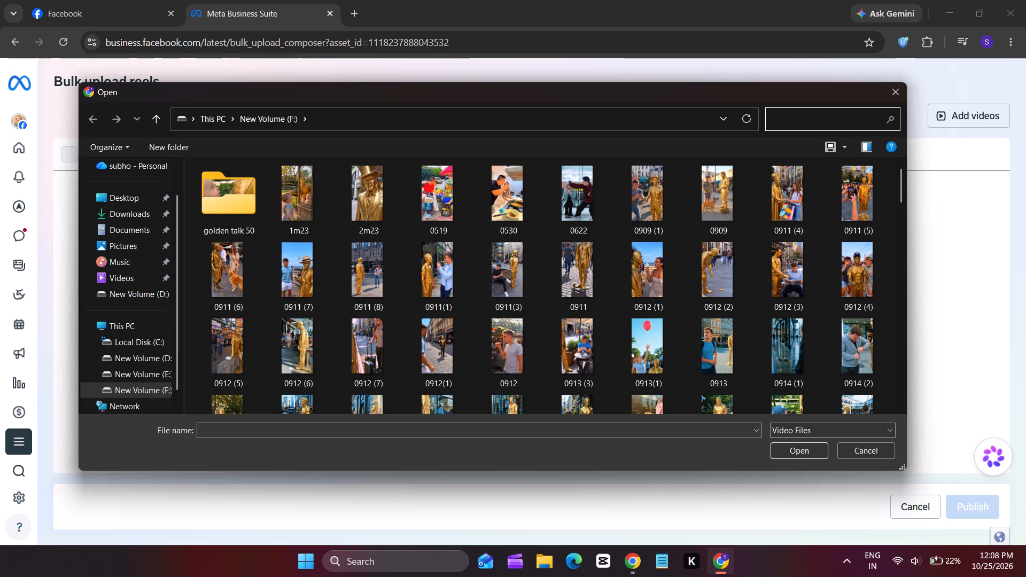
pyautogui.write('drea')
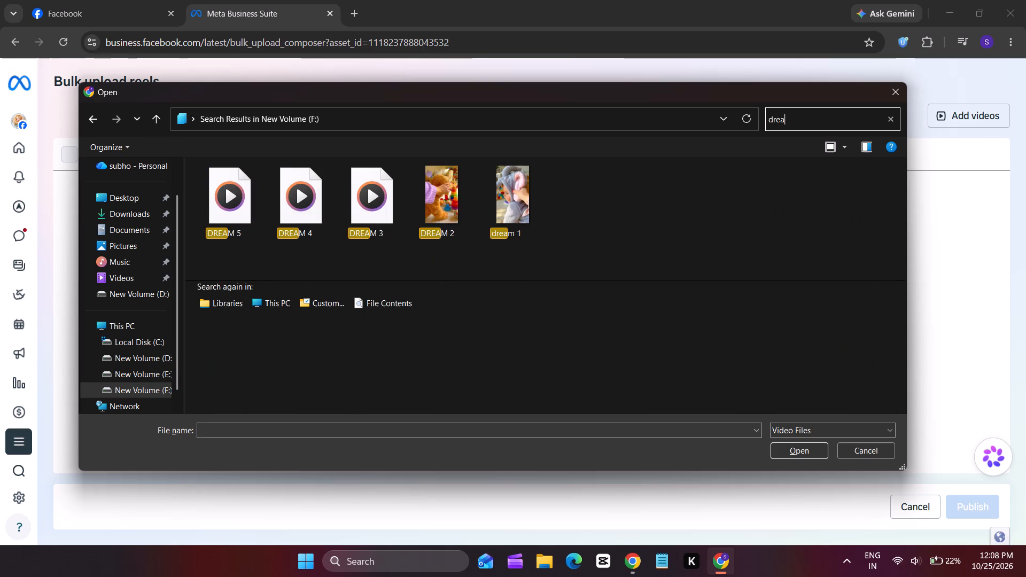
pyautogui.press('m')
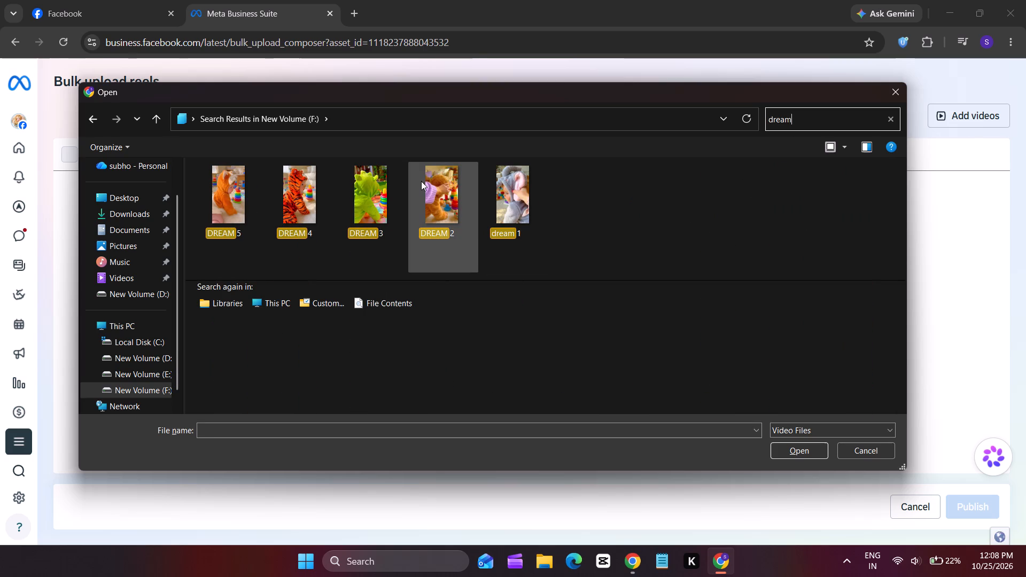
pyautogui.keyDown('ctrl'); pyautogui.click(390, 199); pyautogui.keyUp('ctrl')
pyautogui.keyDown('ctrl'); pyautogui.click(313, 213); pyautogui.keyUp('ctrl')
pyautogui.keyDown('ctrl'); pyautogui.click(249, 213); pyautogui.keyUp('ctrl')
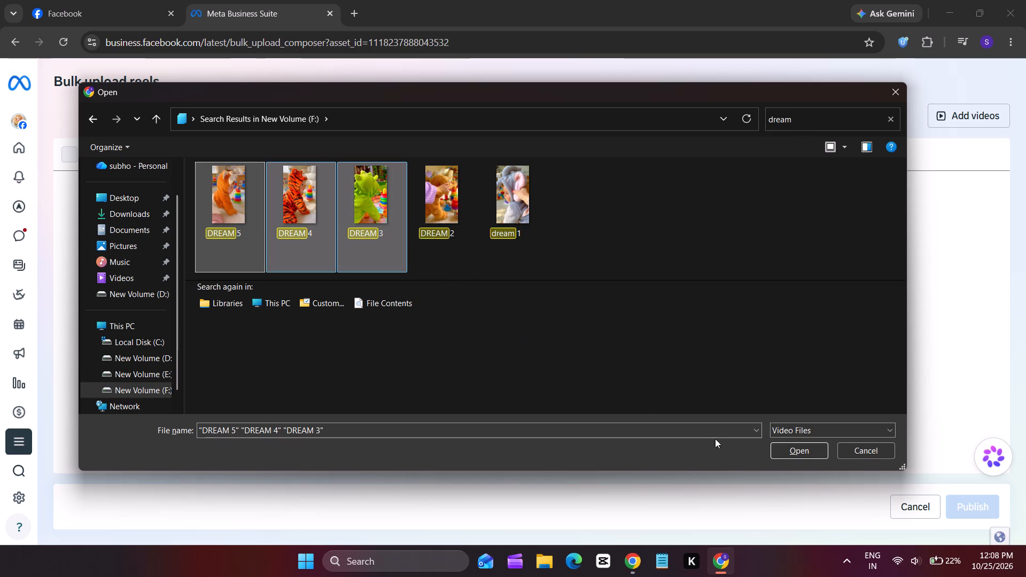
pyautogui.click(812, 448)
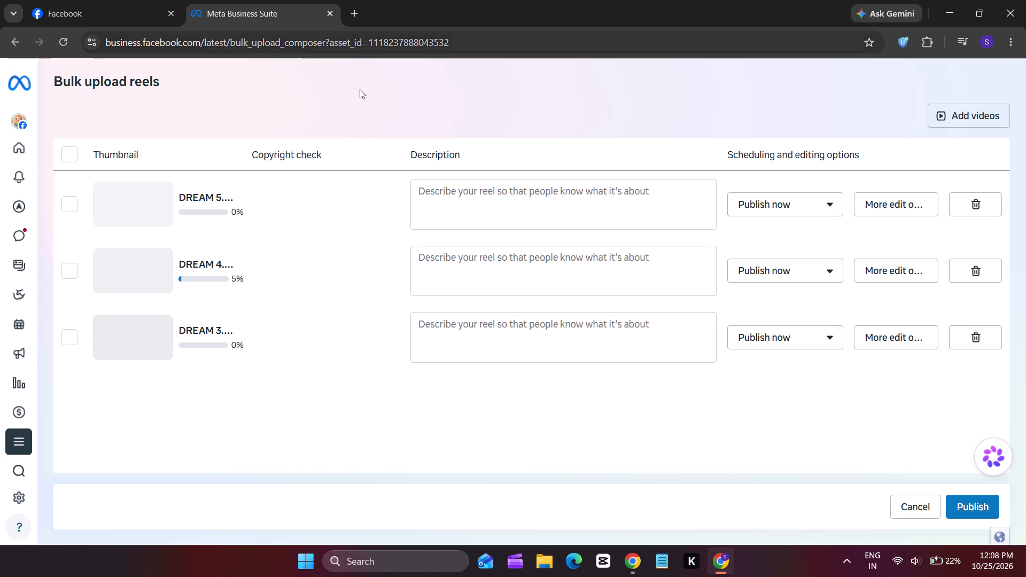
pyautogui.click(620, 558)
pyautogui.click(842, 336)
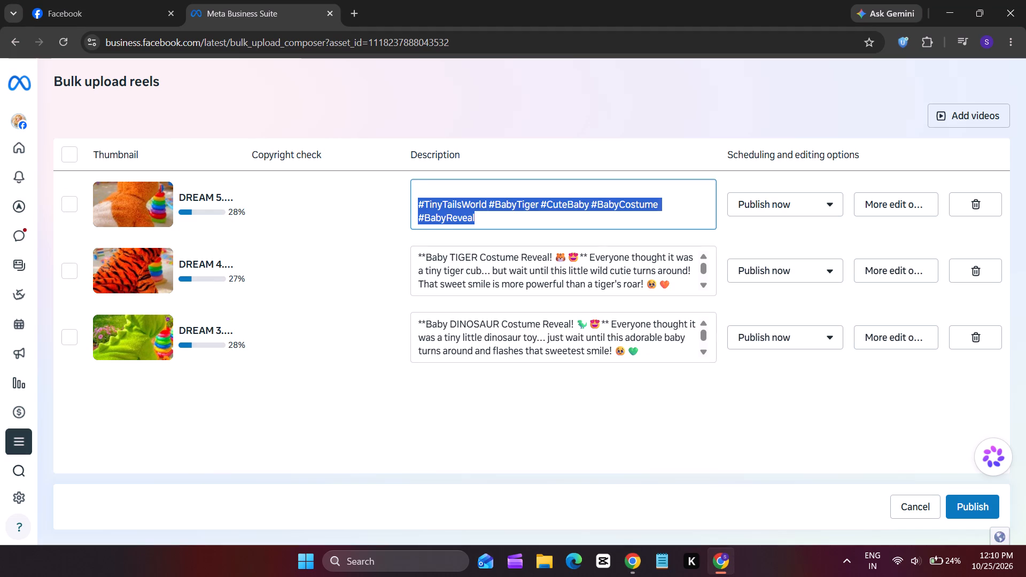
pyautogui.press('BackSpace')
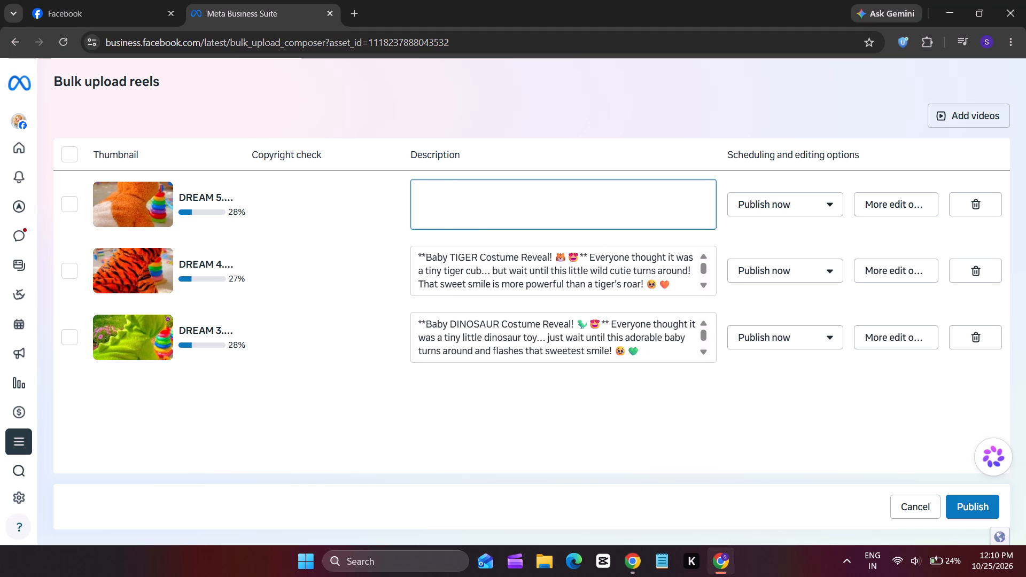
pyautogui.press('BackSpace')
pyautogui.press('BackSpace')
pyautogui.press('BackSpace')
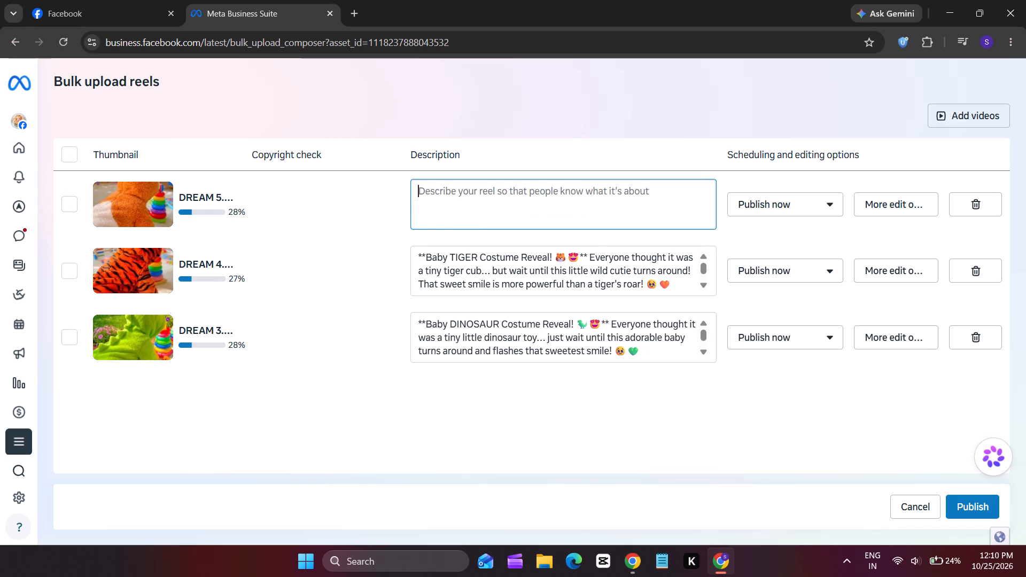
pyautogui.hotkey('ctrl', 'v')
pyautogui.scroll(6, 671, 189)
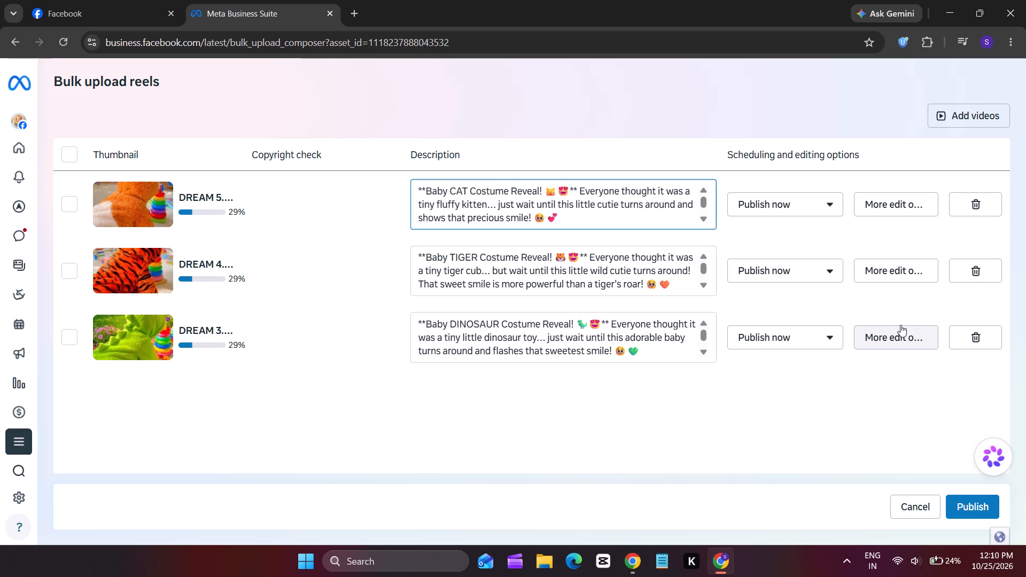
# Open the additional edit options for the DREAM 5 reel.
pyautogui.click(893, 207)
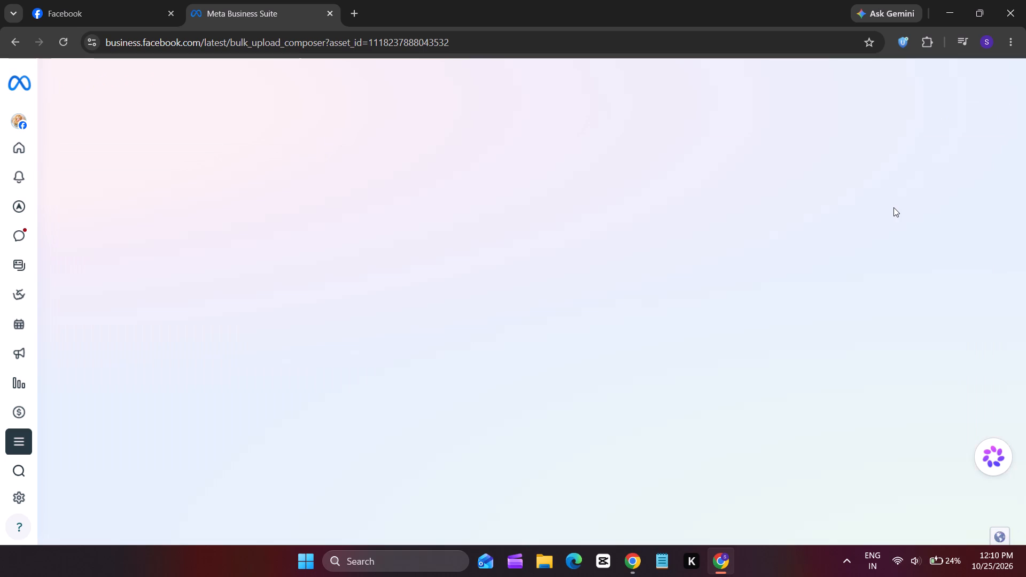
pyautogui.scroll(-7, 572, 377)
pyautogui.scroll(6, 572, 377)
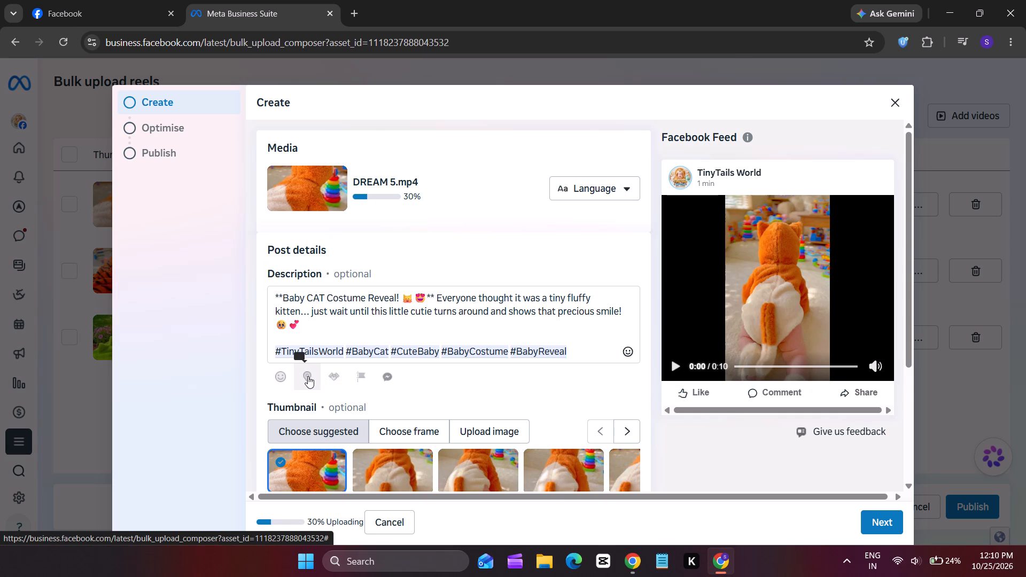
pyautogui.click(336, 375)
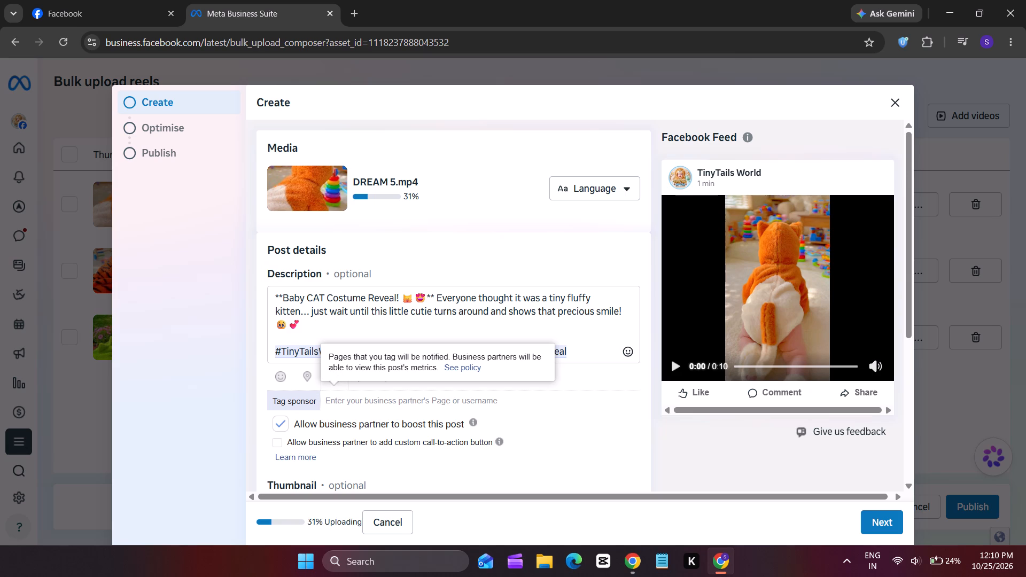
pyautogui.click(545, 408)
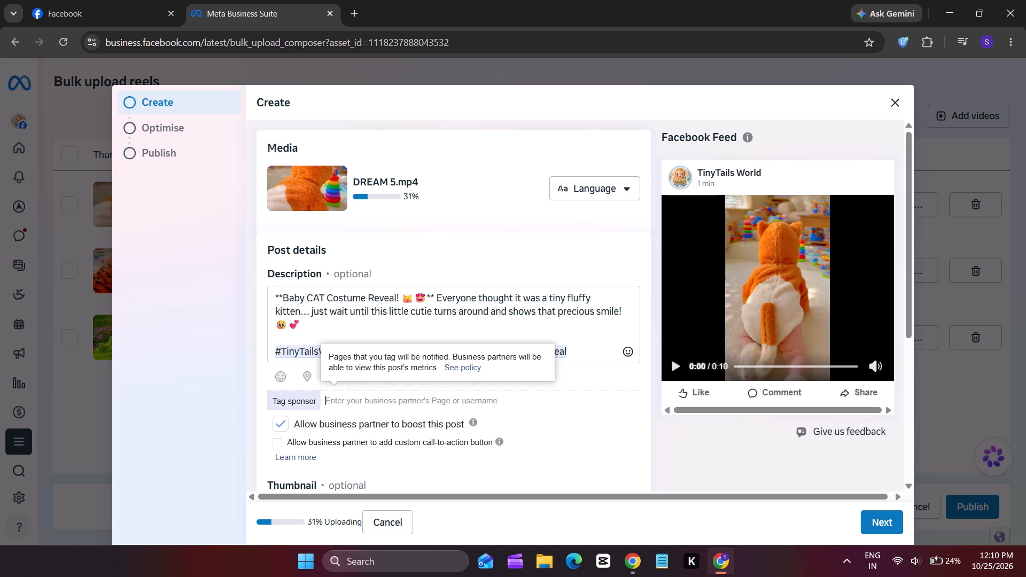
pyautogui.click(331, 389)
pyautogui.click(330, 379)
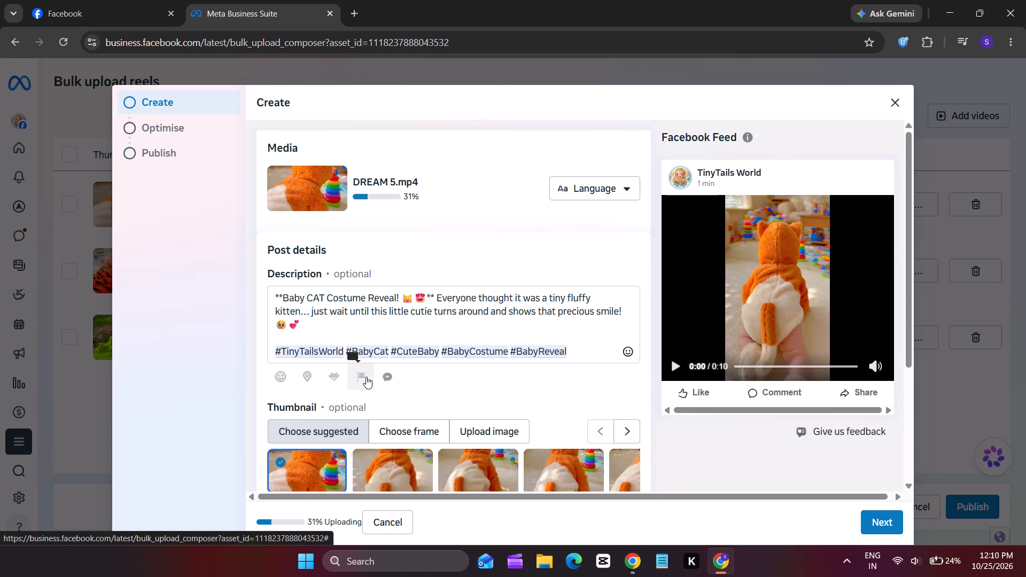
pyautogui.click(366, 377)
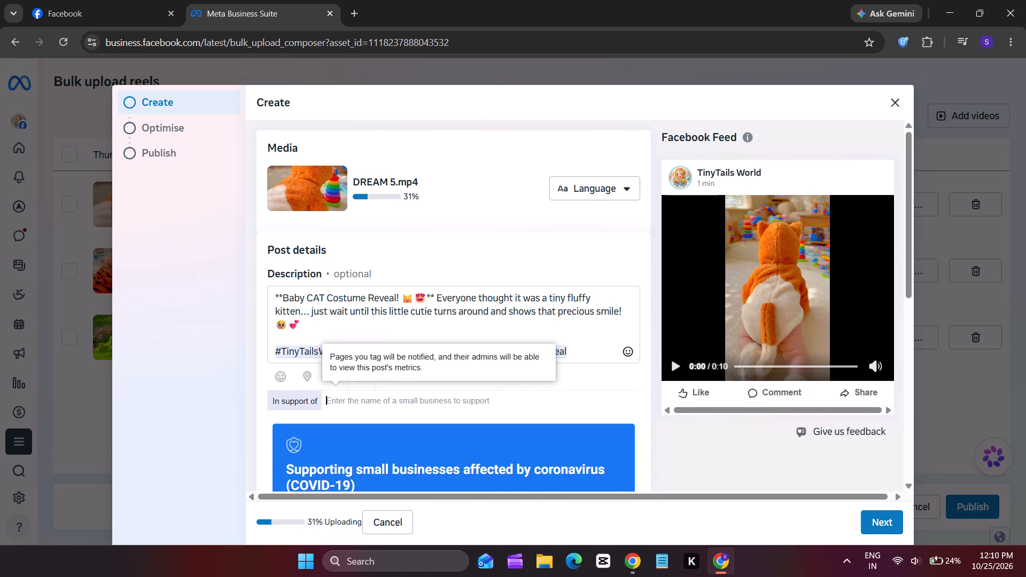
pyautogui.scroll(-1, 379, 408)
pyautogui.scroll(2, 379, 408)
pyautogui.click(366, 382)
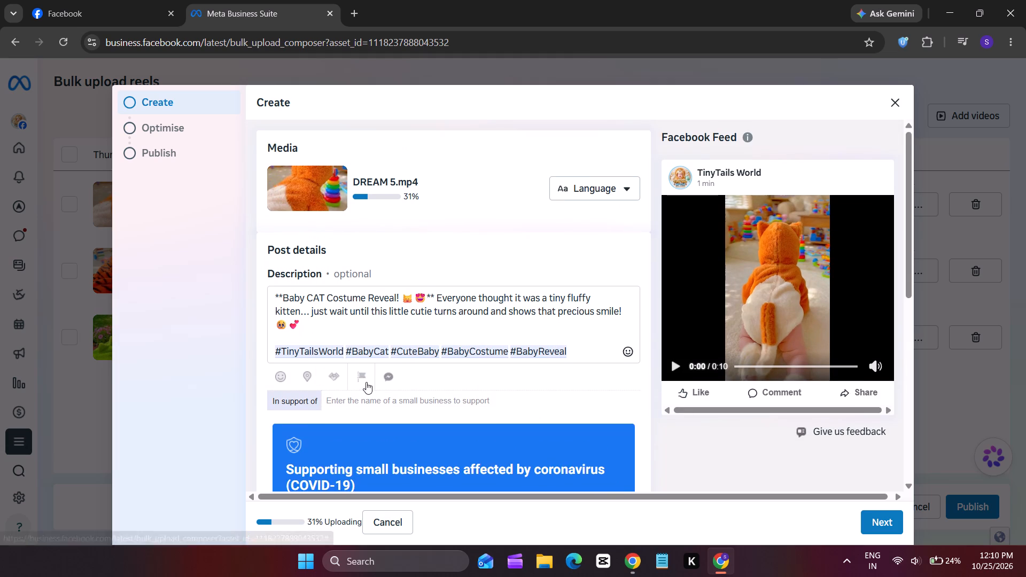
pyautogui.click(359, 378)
# Set the DREAM 5 reel's thumbnail to the video frame at 00:00:07 showing the smiling baby facing the camera in the cat hood.
pyautogui.scroll(-5, 515, 415)
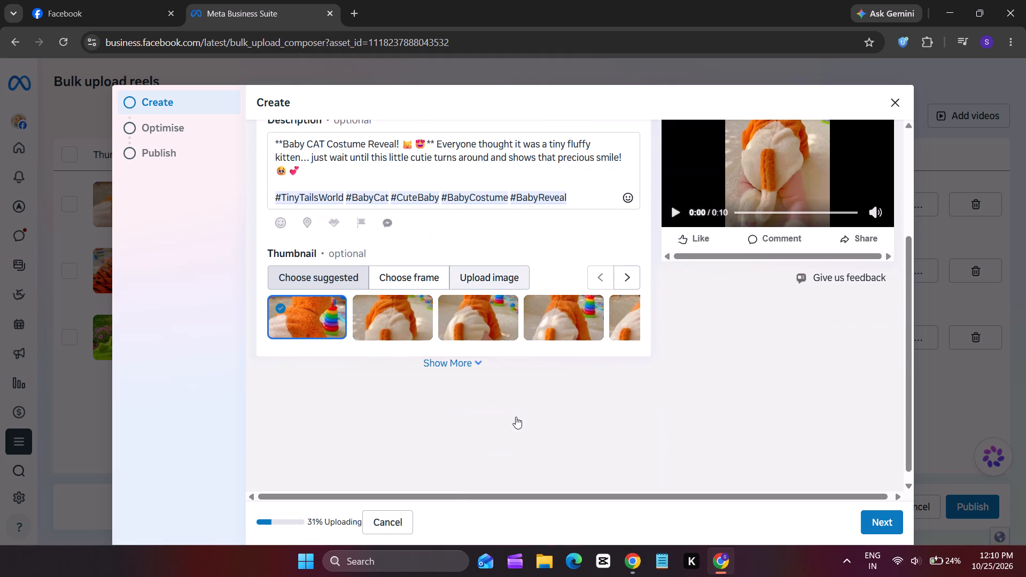
pyautogui.scroll(-2, 516, 417)
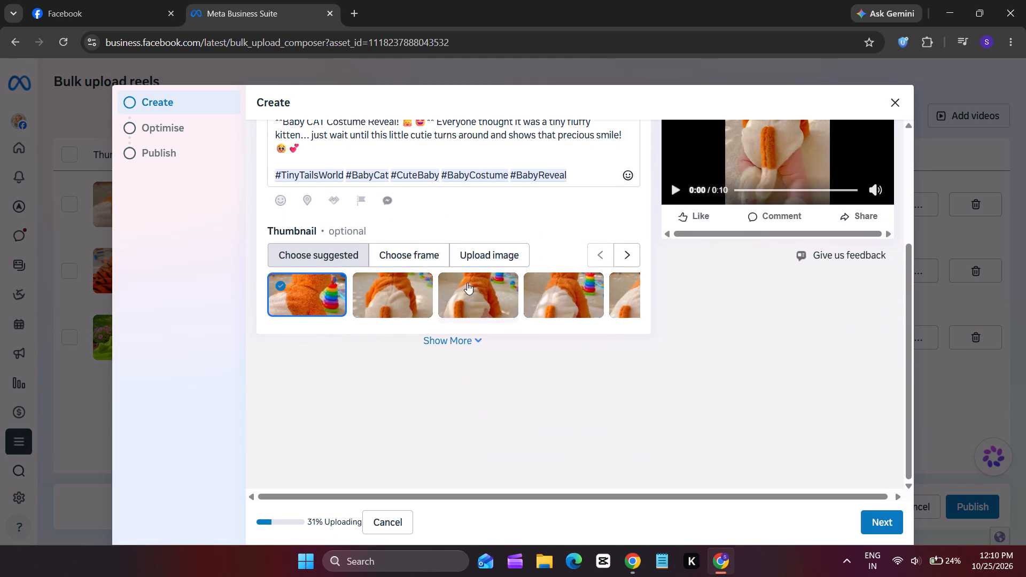
pyautogui.click(421, 262)
pyautogui.click(594, 304)
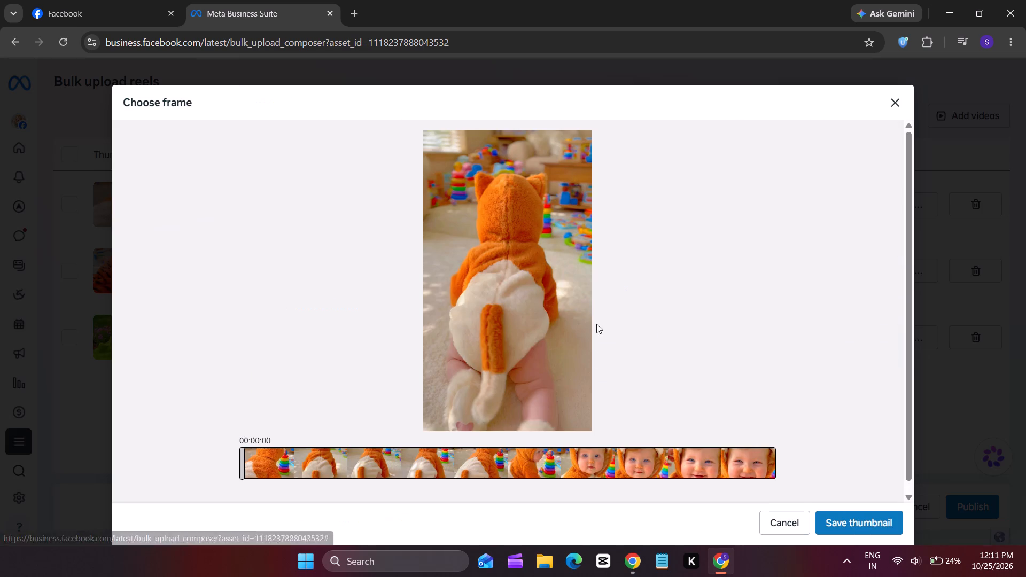
pyautogui.click(537, 458)
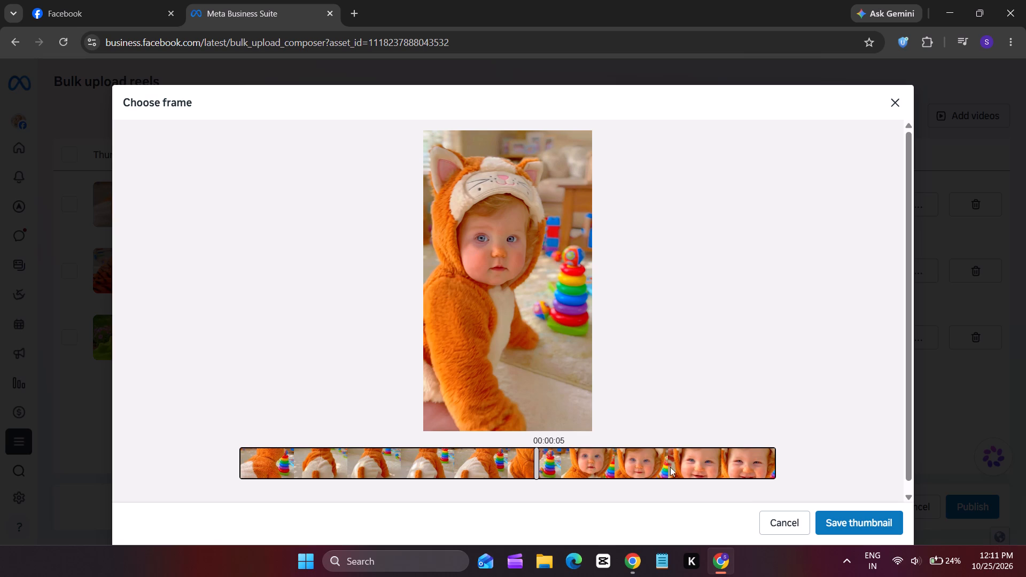
pyautogui.click(708, 467)
pyautogui.click(663, 471)
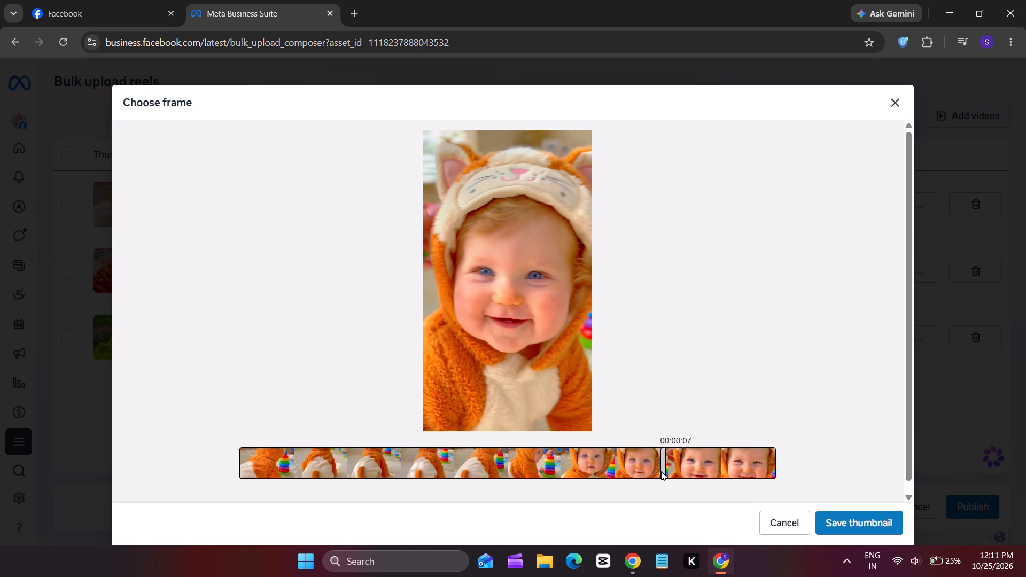
pyautogui.click(643, 468)
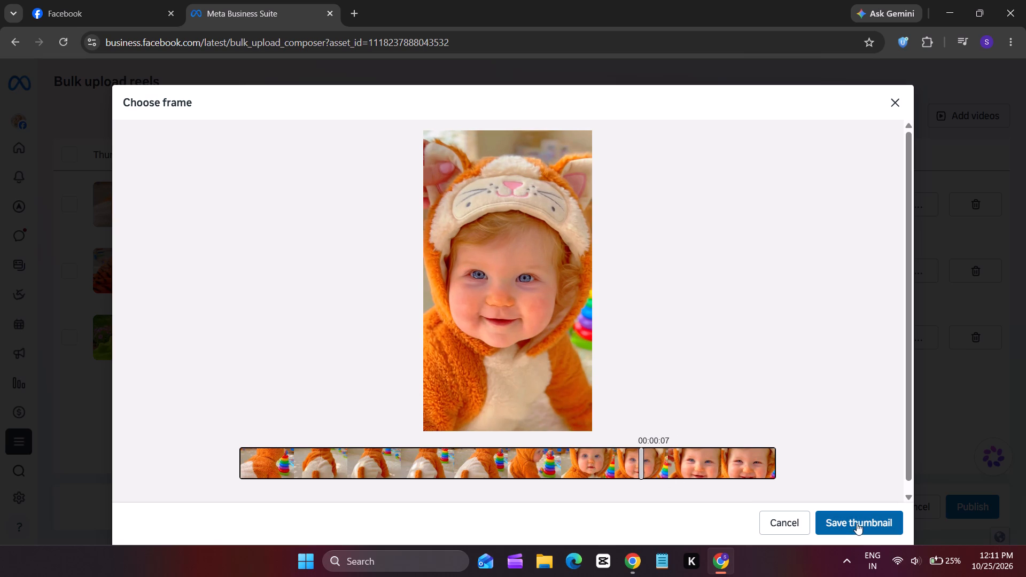
pyautogui.click(857, 523)
pyautogui.scroll(6, 784, 446)
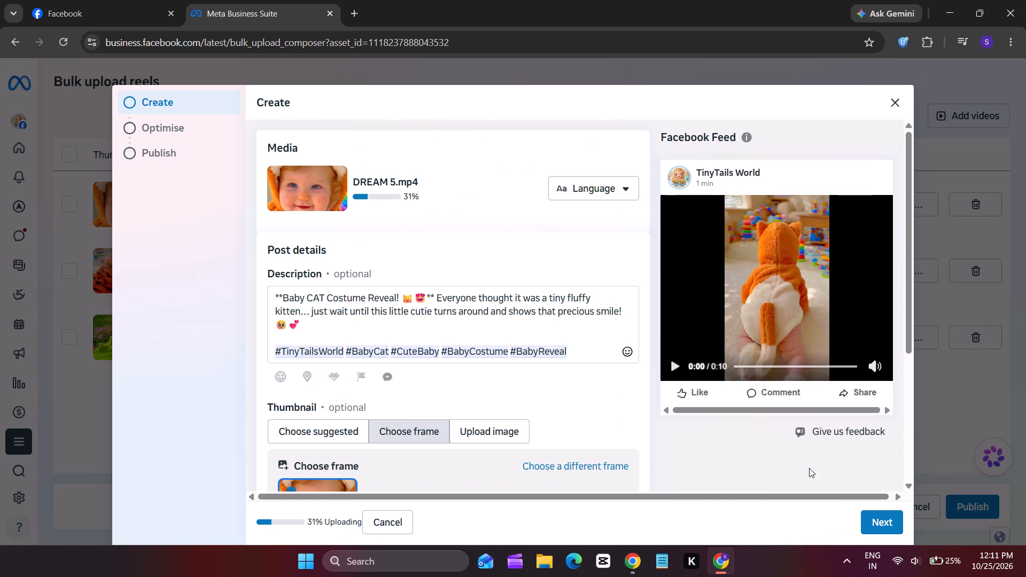
# Turn on Allow other Pages to post and Tracking in the DREAM 5 reel's publish settings and save the reel's options.
pyautogui.click(895, 517)
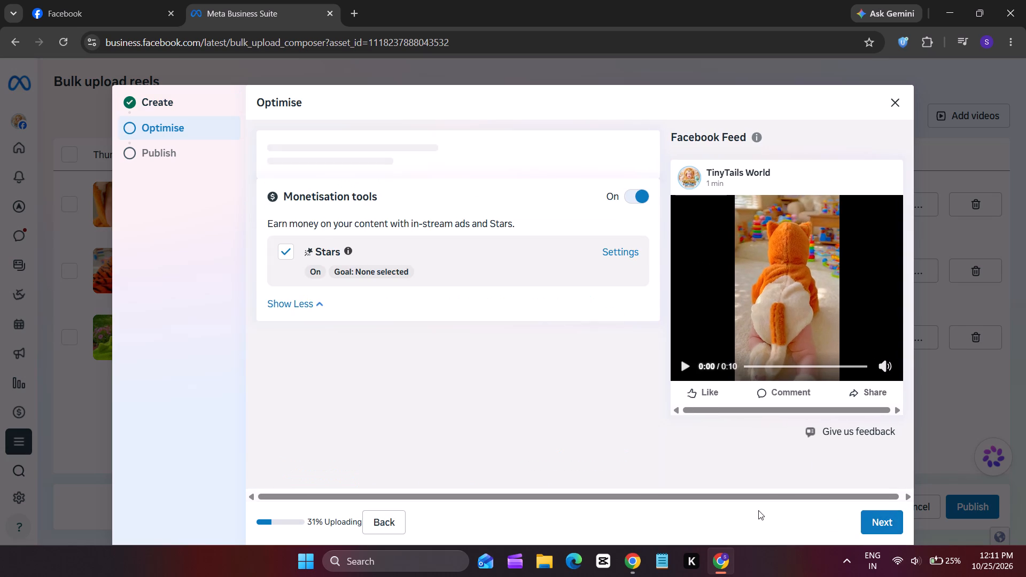
pyautogui.click(884, 519)
pyautogui.scroll(-4, 545, 427)
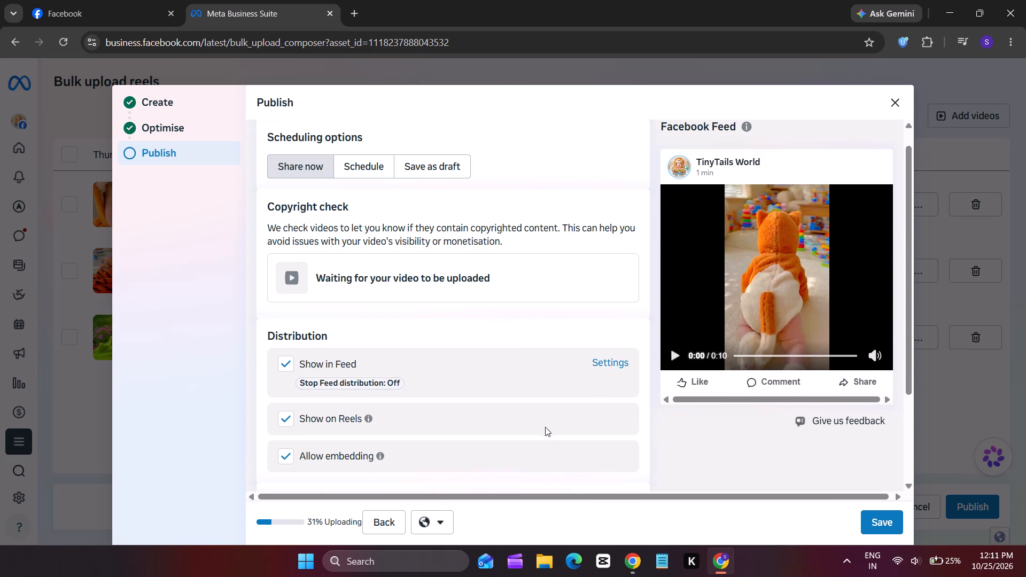
pyautogui.scroll(-2, 545, 427)
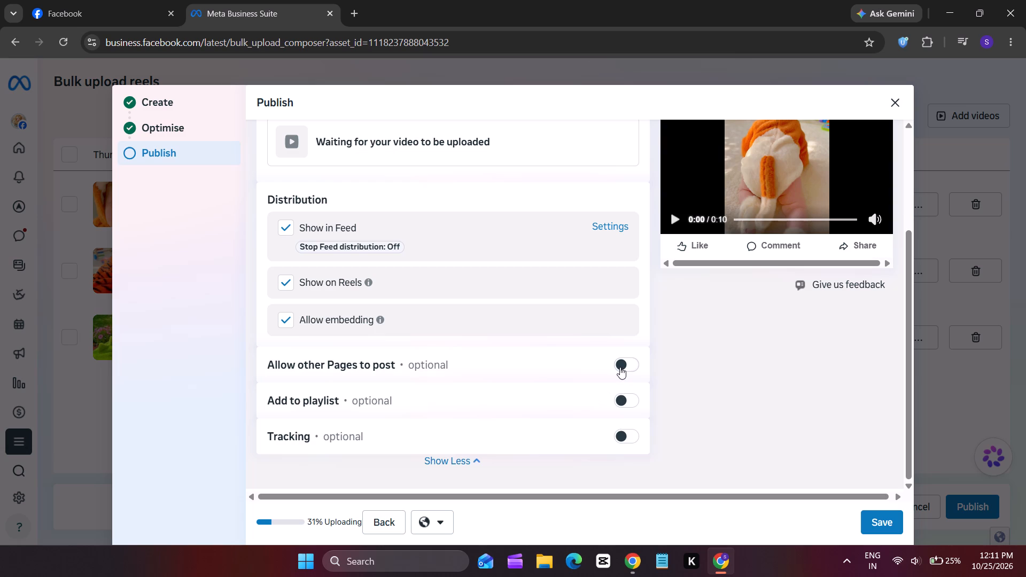
pyautogui.click(620, 367)
pyautogui.click(623, 481)
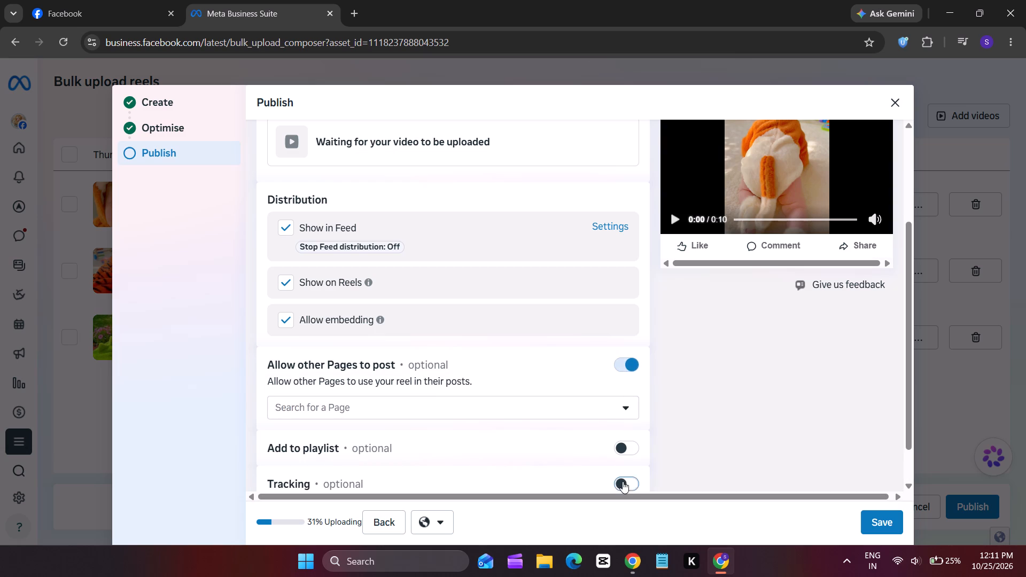
pyautogui.scroll(-6, 730, 442)
pyautogui.click(875, 521)
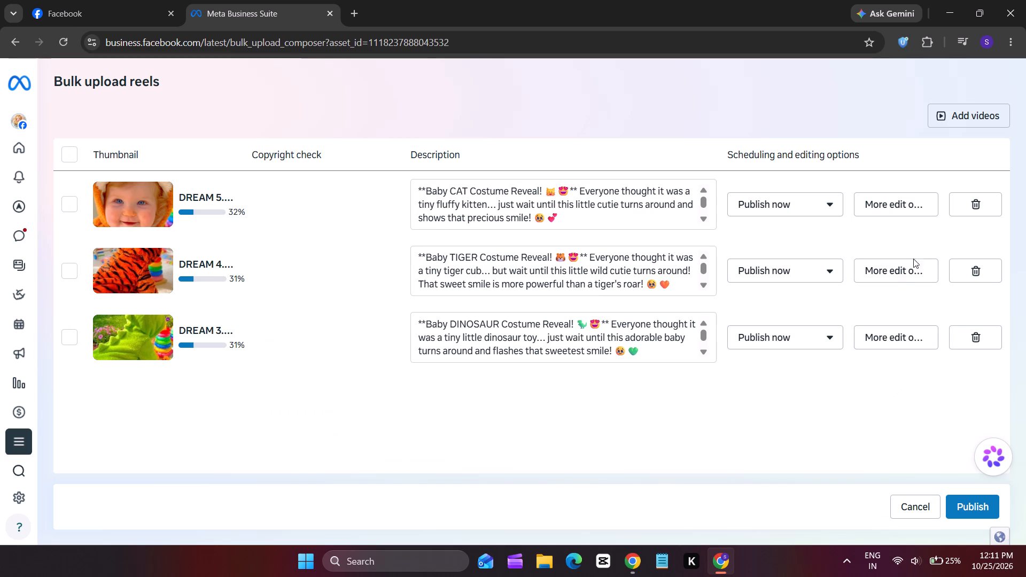
# Set the DREAM 4 reel's thumbnail to the video frame at 00:00:06 showing the baby's face in the tiger costume.
pyautogui.click(896, 276)
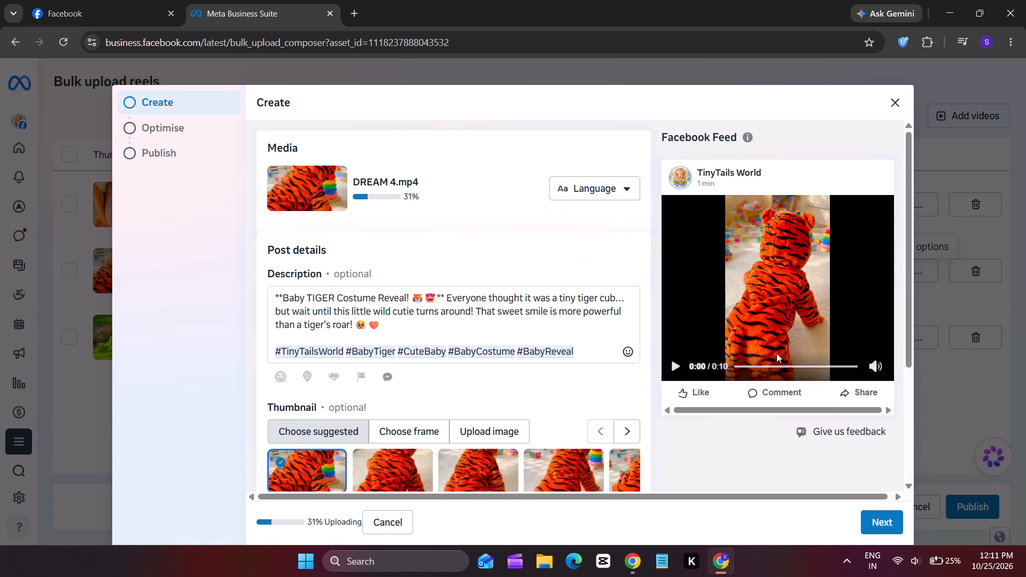
pyautogui.scroll(-1, 594, 410)
pyautogui.click(442, 357)
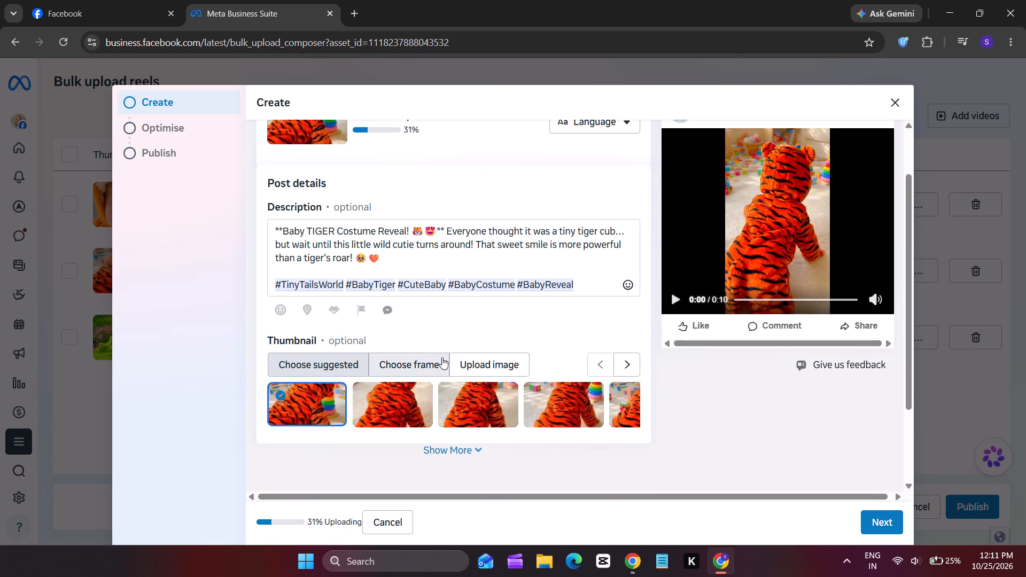
pyautogui.click(592, 396)
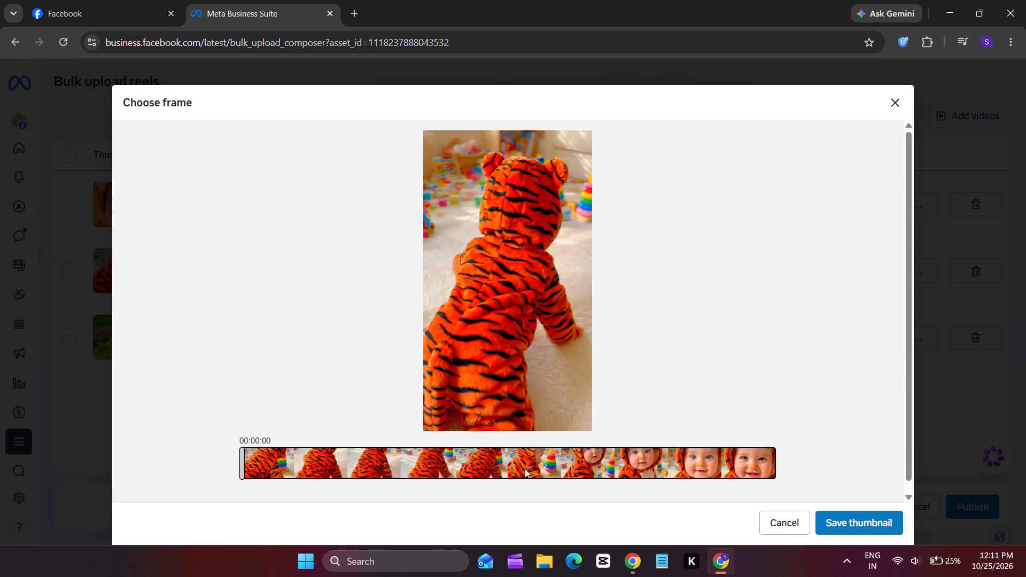
pyautogui.click(590, 460)
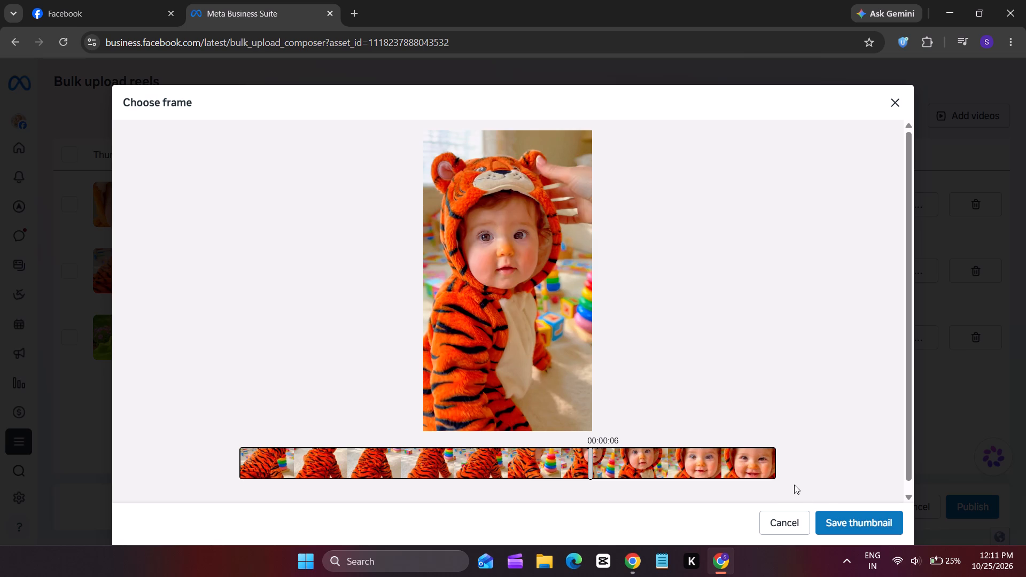
pyautogui.click(844, 516)
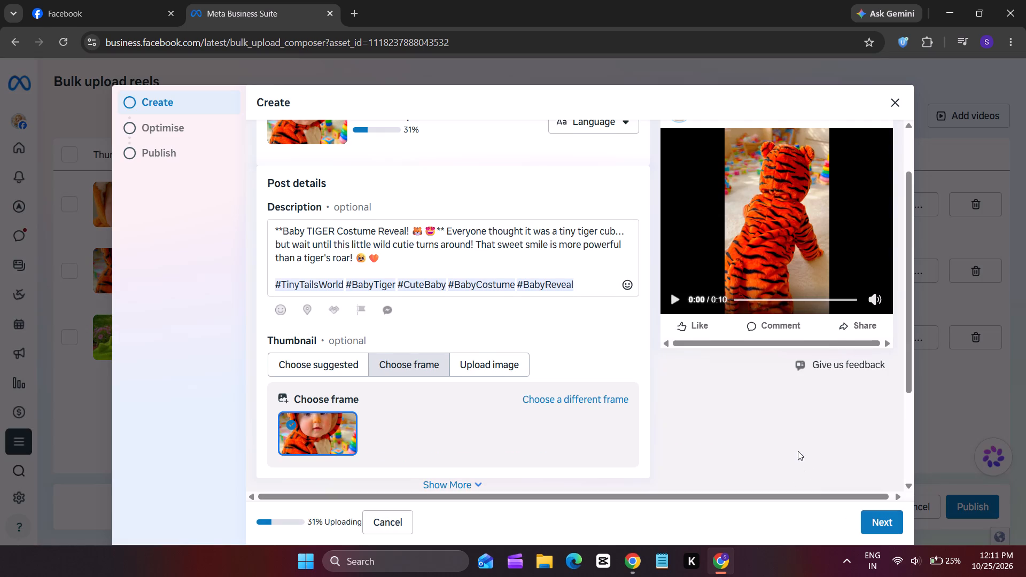
# Turn on Allow other Pages to post and Tracking in the DREAM 4 reel's publish settings and save the reel's options.
pyautogui.scroll(-5, 795, 448)
pyautogui.click(873, 518)
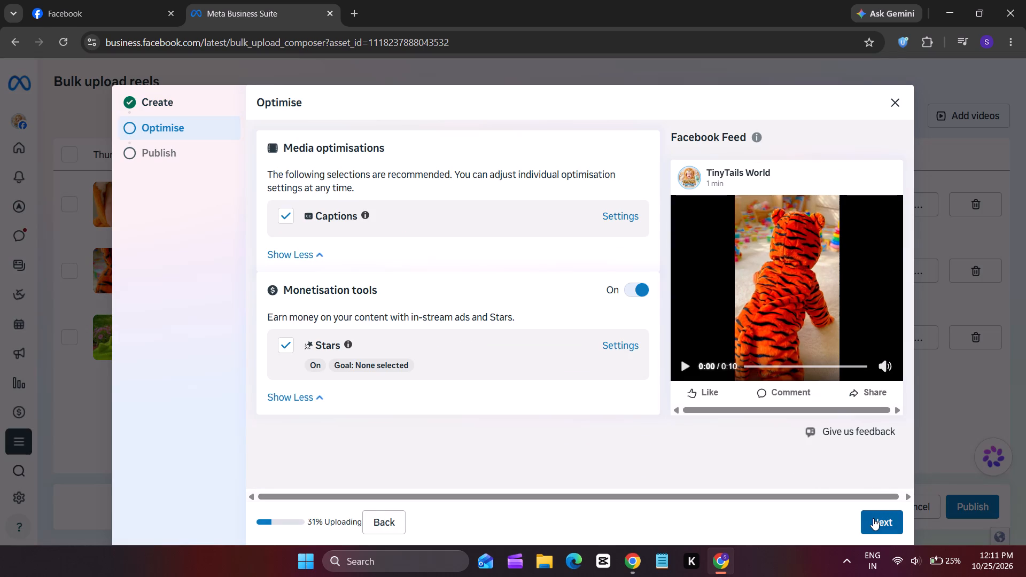
pyautogui.click(873, 518)
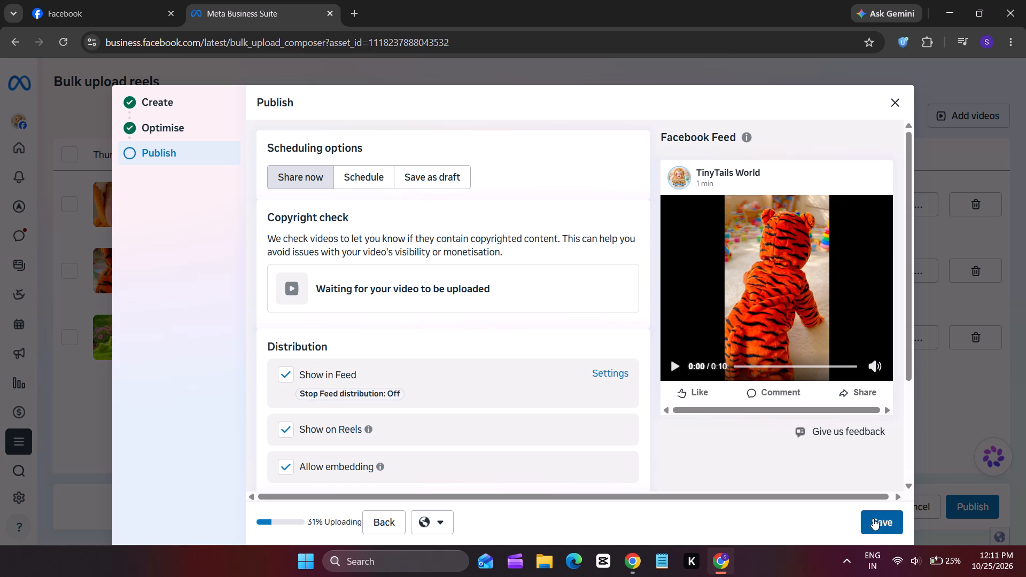
pyautogui.scroll(-4, 592, 461)
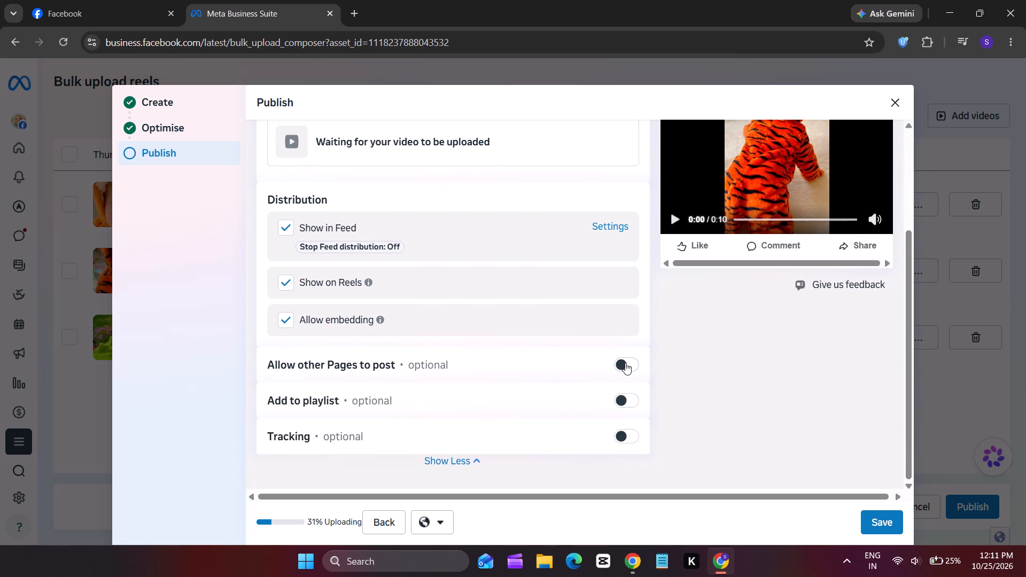
pyautogui.click(625, 363)
pyautogui.click(624, 479)
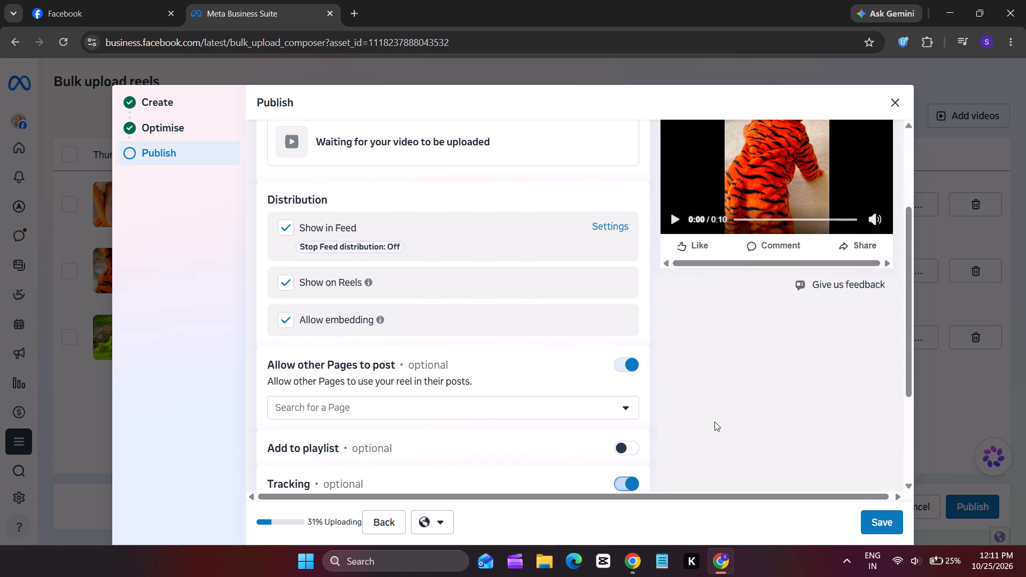
pyautogui.scroll(6, 719, 420)
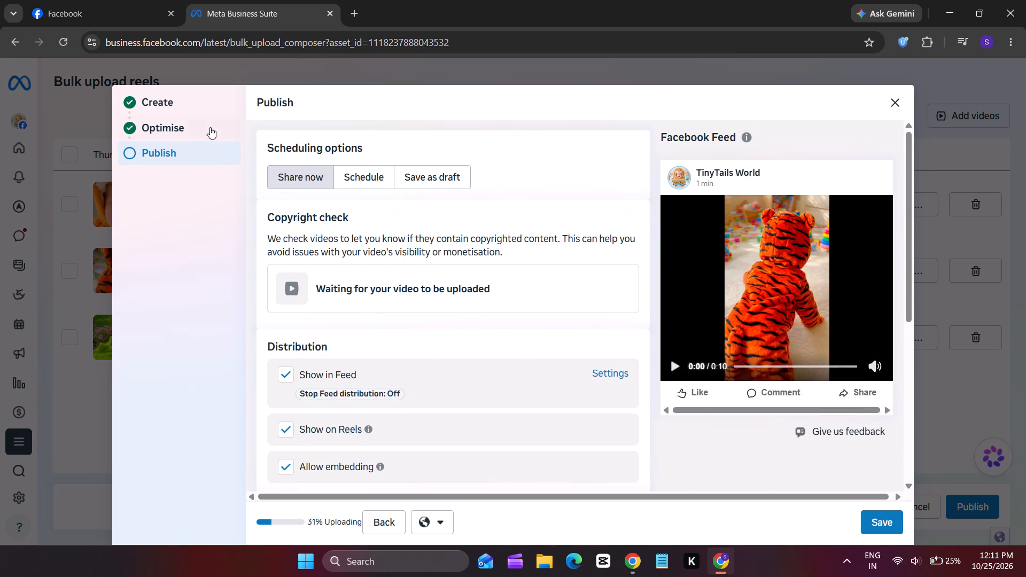
pyautogui.click(880, 512)
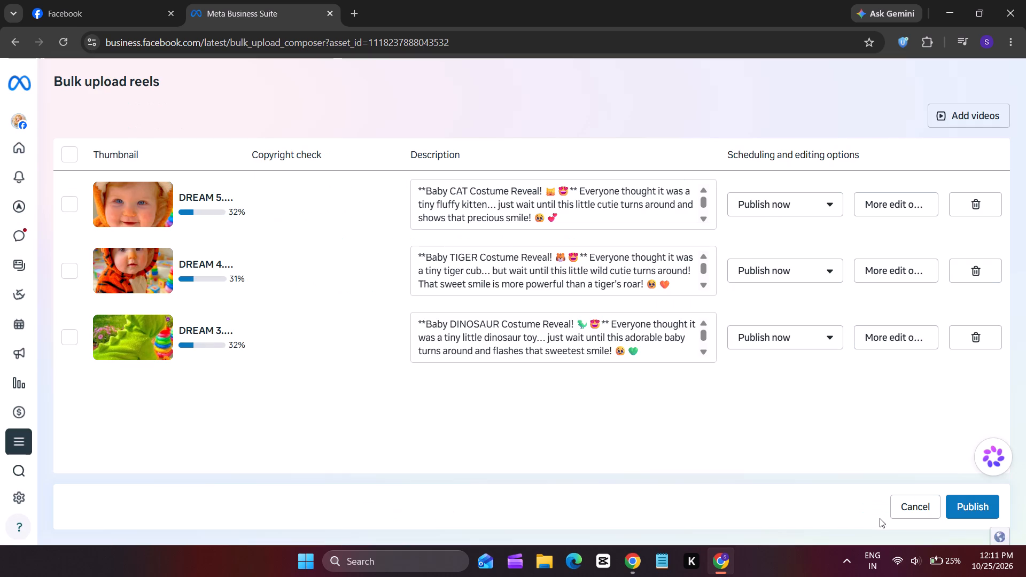
# Set the DREAM 3 reel's thumbnail to the video frame at 00:00:04 showing the dinosaur costume from behind beside the stacking rings.
pyautogui.click(900, 338)
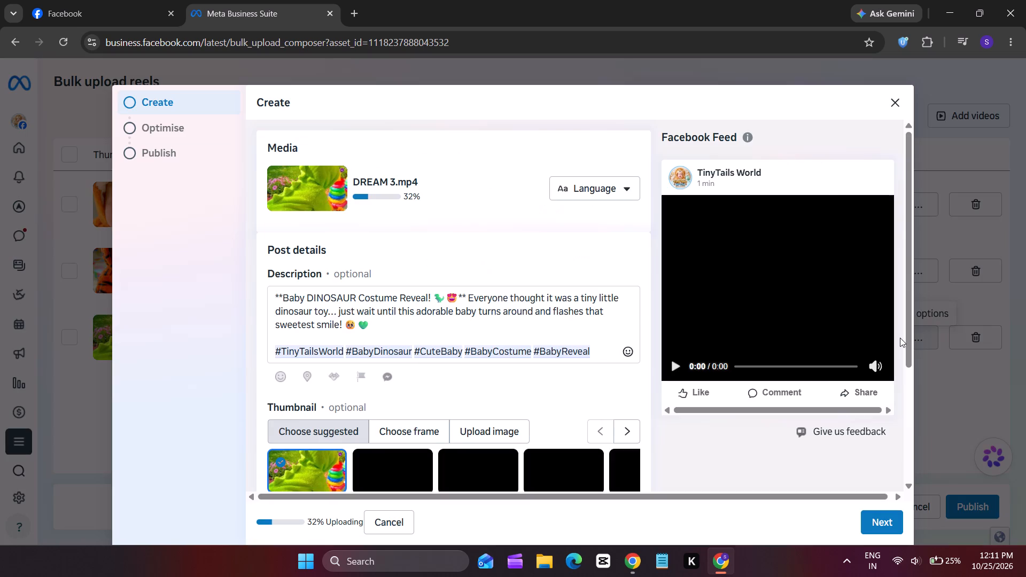
pyautogui.click(415, 433)
pyautogui.scroll(-3, 503, 422)
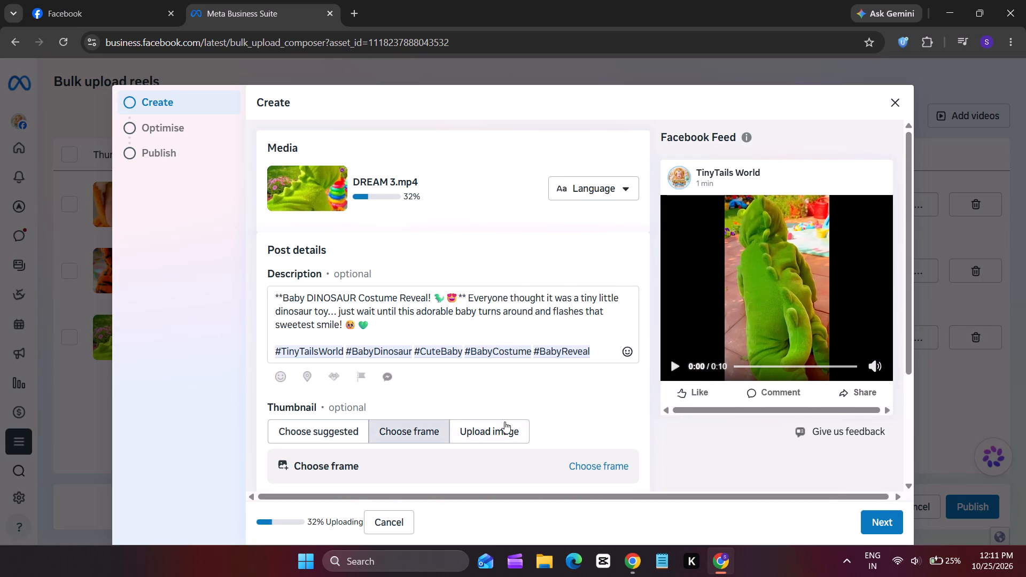
pyautogui.scroll(-1, 504, 422)
pyautogui.click(610, 300)
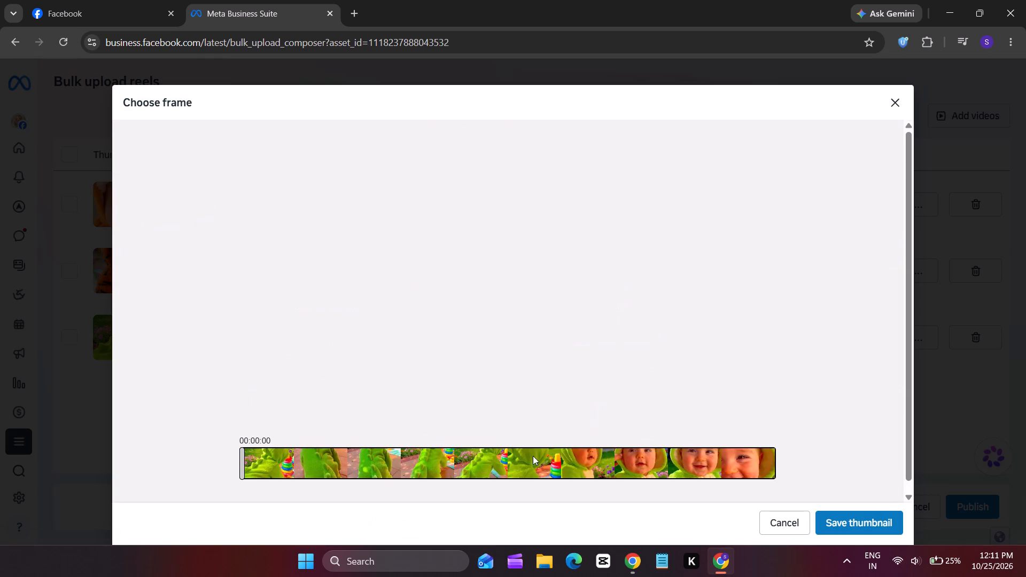
pyautogui.click(445, 459)
pyautogui.click(600, 460)
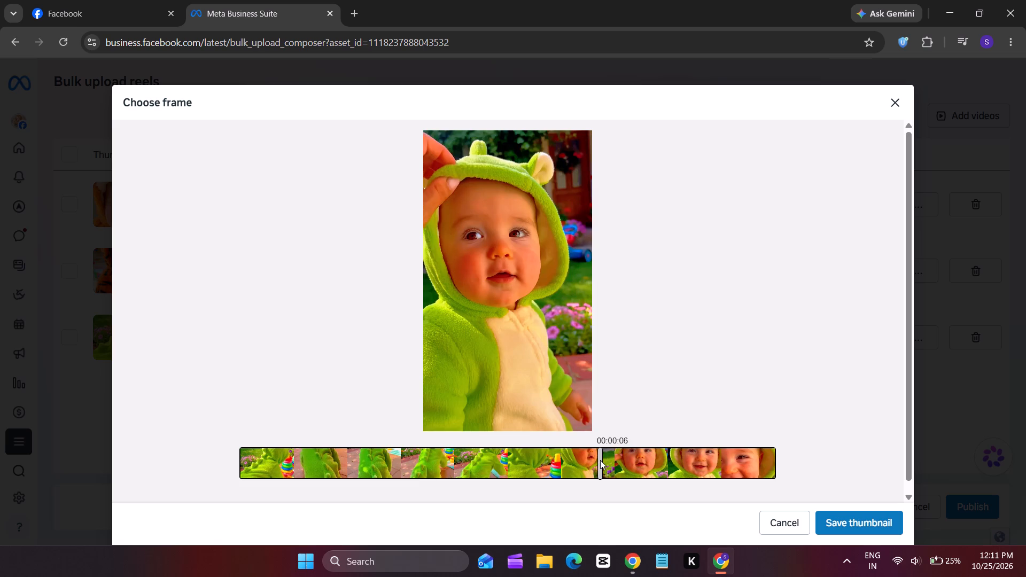
pyautogui.click(557, 461)
pyautogui.click(514, 464)
pyautogui.click(483, 465)
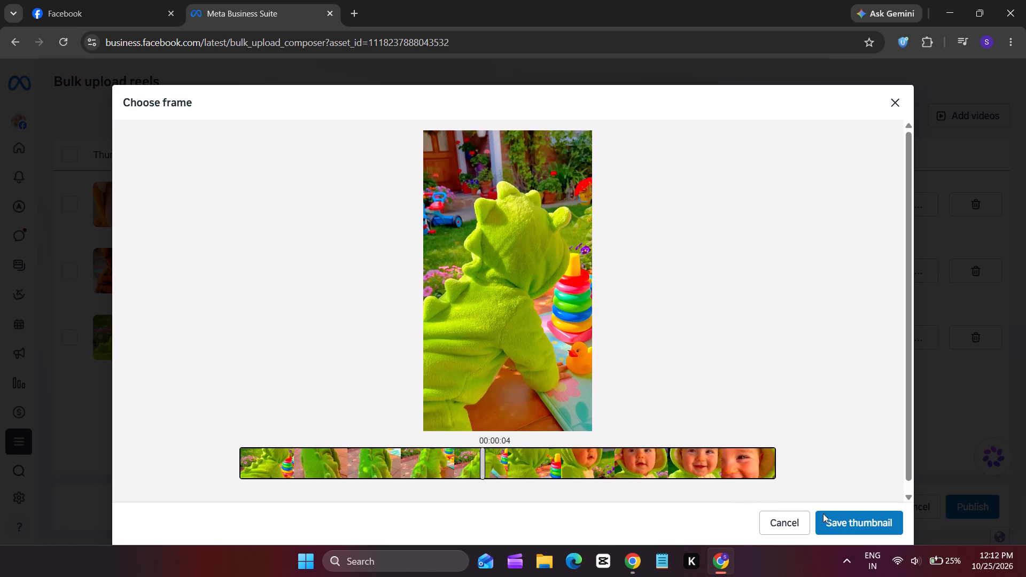
pyautogui.click(846, 517)
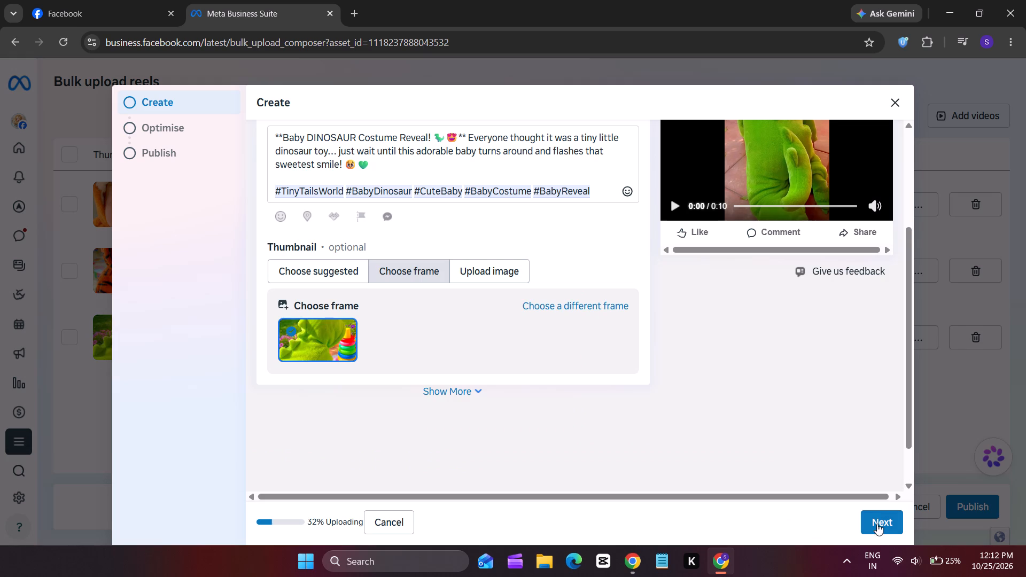
# Turn on Allow other Pages to post and Tracking in the DREAM 3 reel's publish settings and save the reel's options.
pyautogui.click(877, 526)
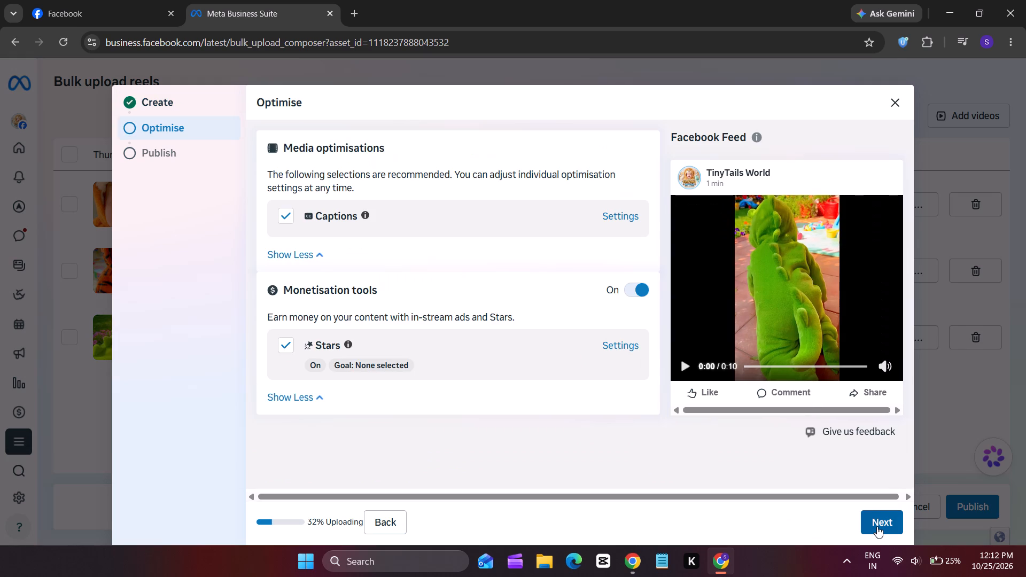
pyautogui.click(877, 526)
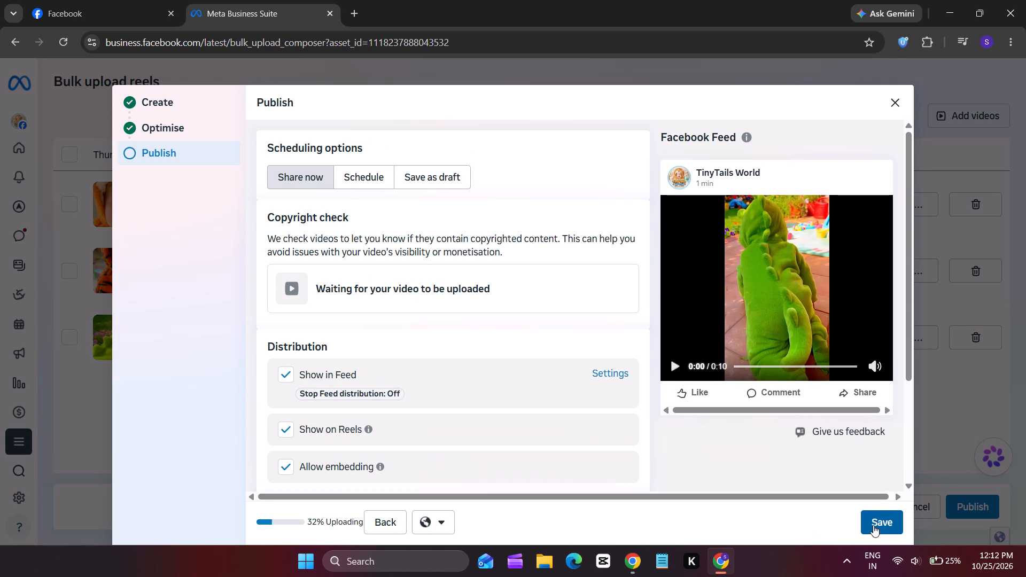
pyautogui.click(207, 120)
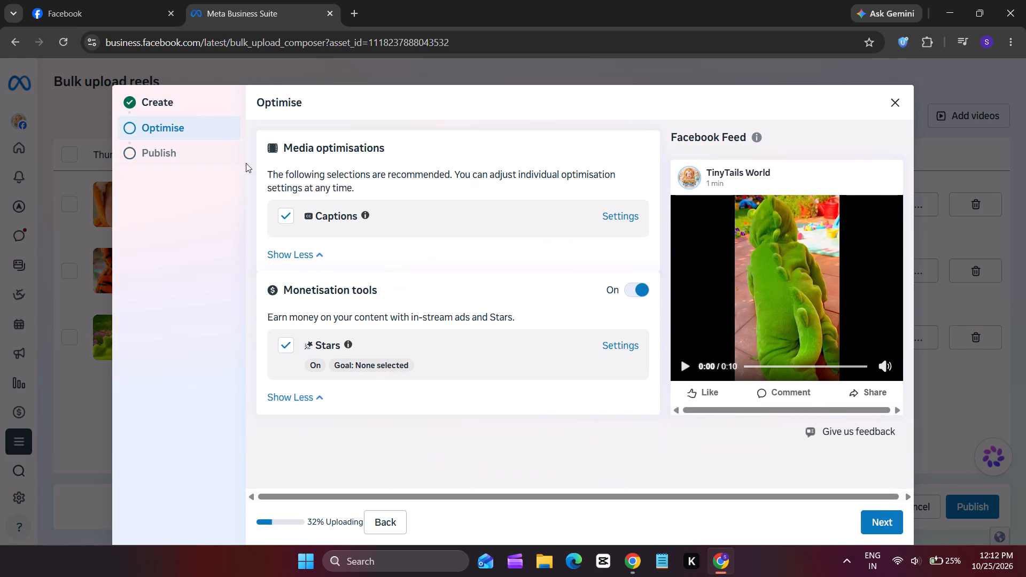
pyautogui.tripleClick(431, 314)
pyautogui.click(431, 314)
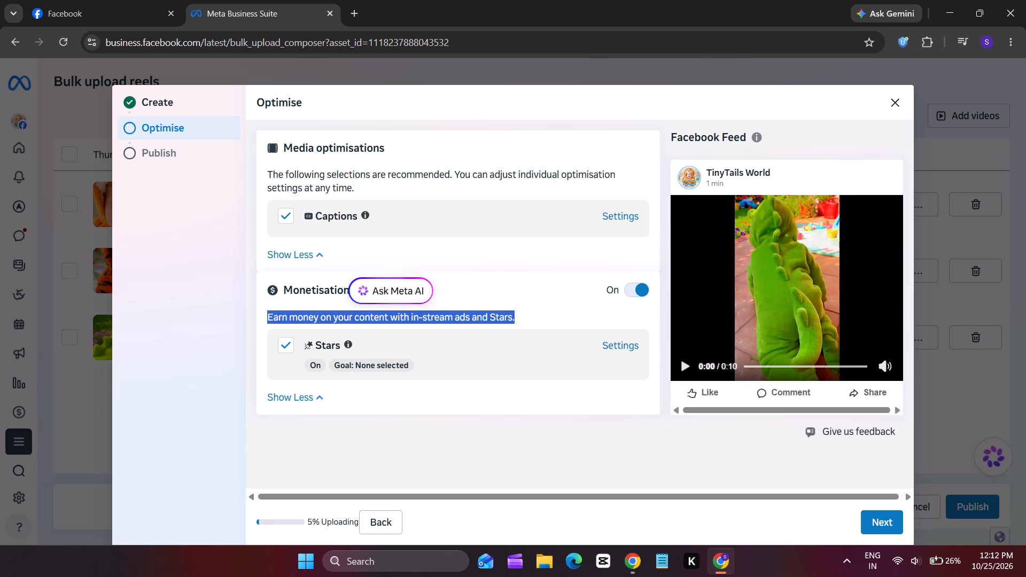
pyautogui.click(431, 314)
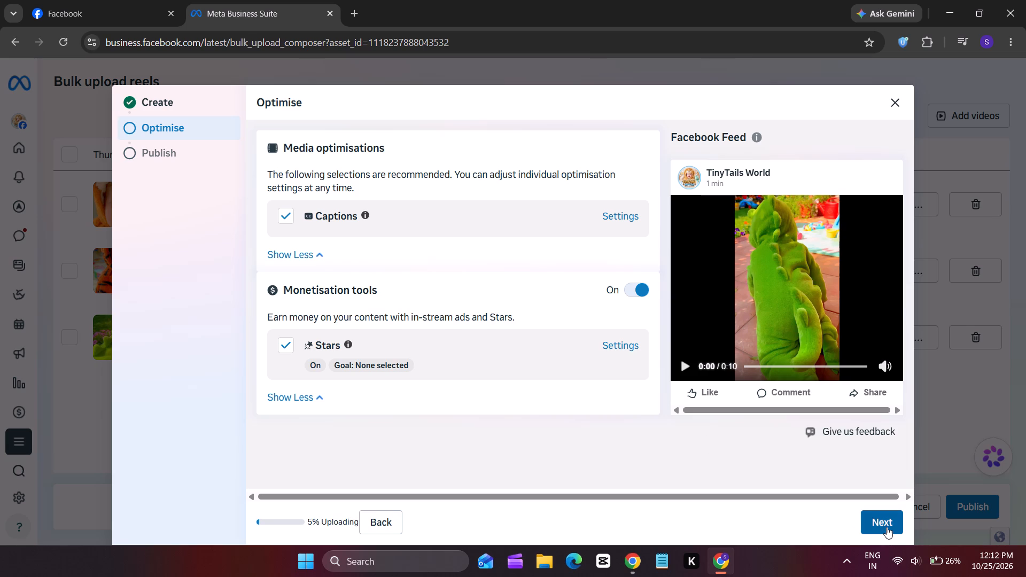
pyautogui.click(887, 527)
pyautogui.scroll(-7, 544, 433)
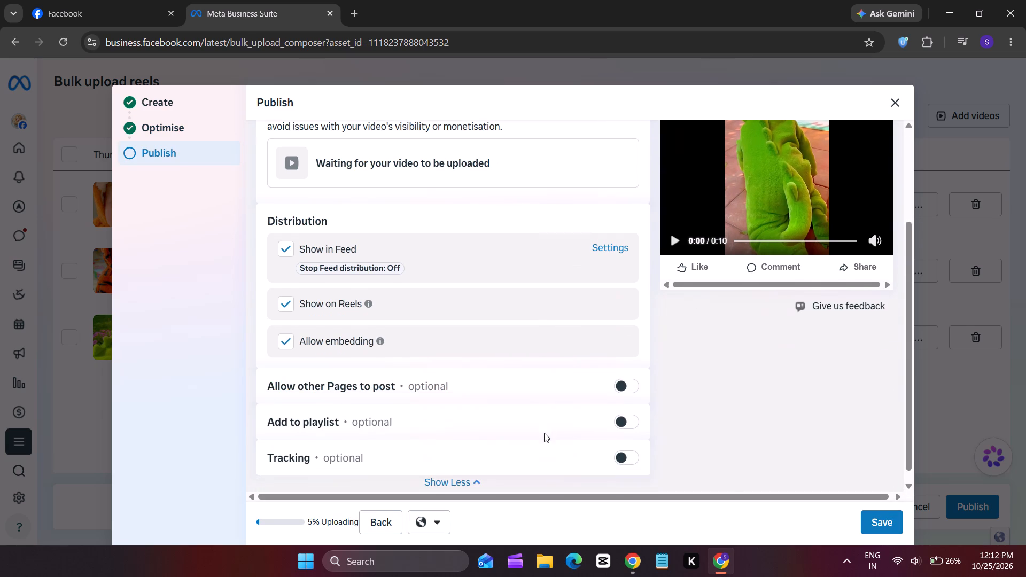
pyautogui.scroll(-1, 544, 433)
pyautogui.click(617, 371)
pyautogui.click(626, 484)
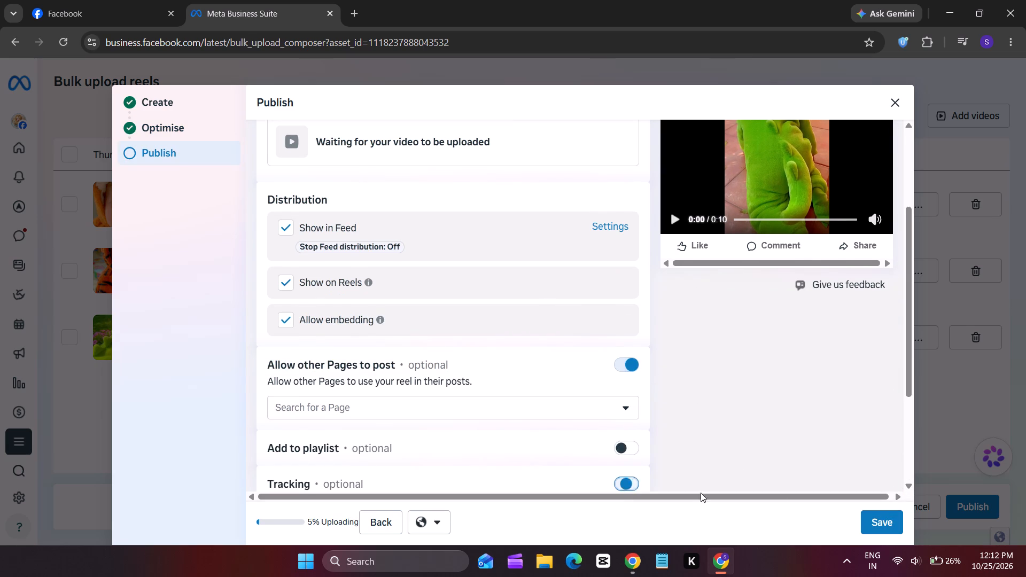
pyautogui.click(879, 518)
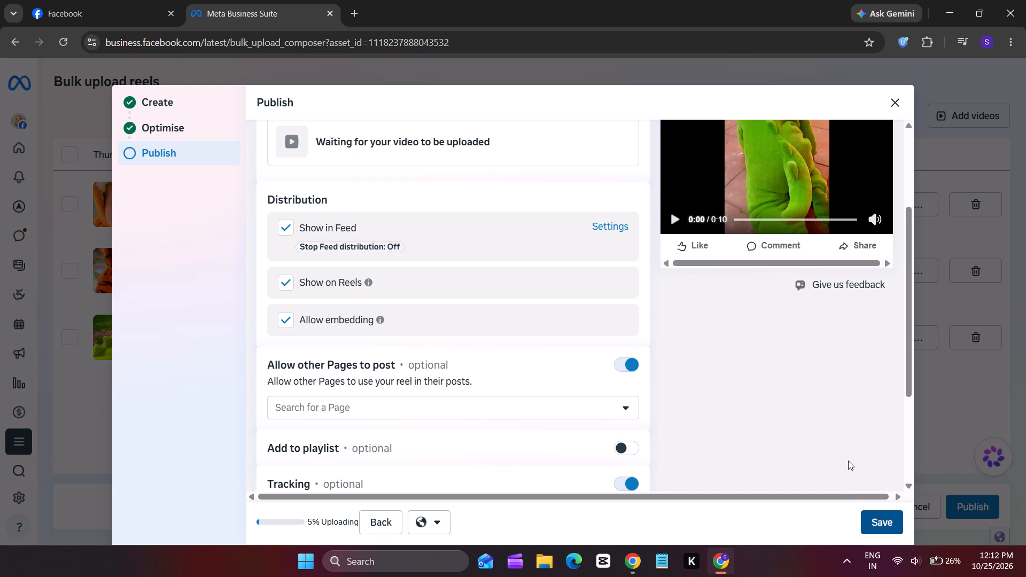
pyautogui.scroll(-4, 848, 460)
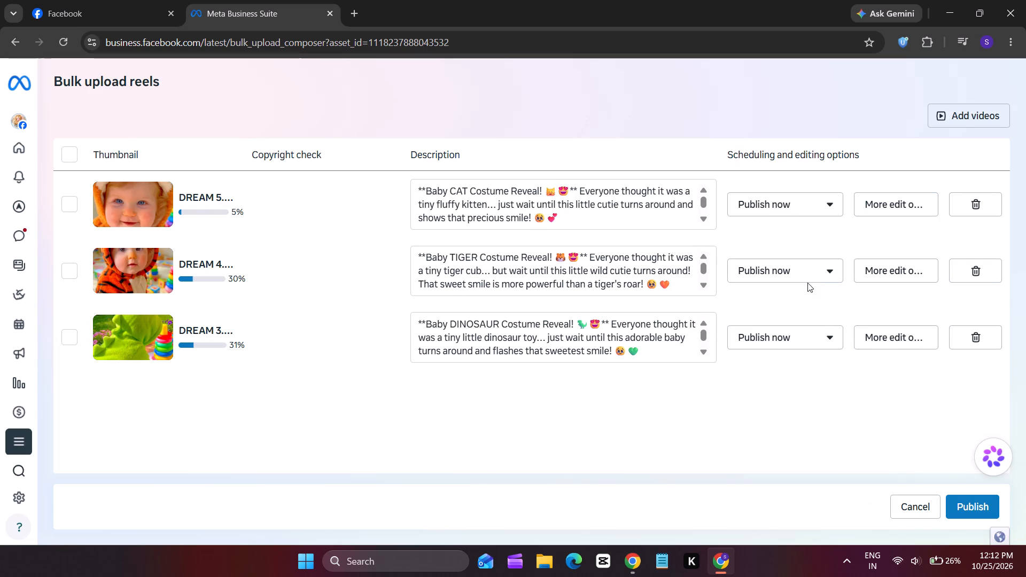
# Schedule the DREAM 4 tiger costume reel for 25 October 2026 at 15:08.
pyautogui.click(811, 276)
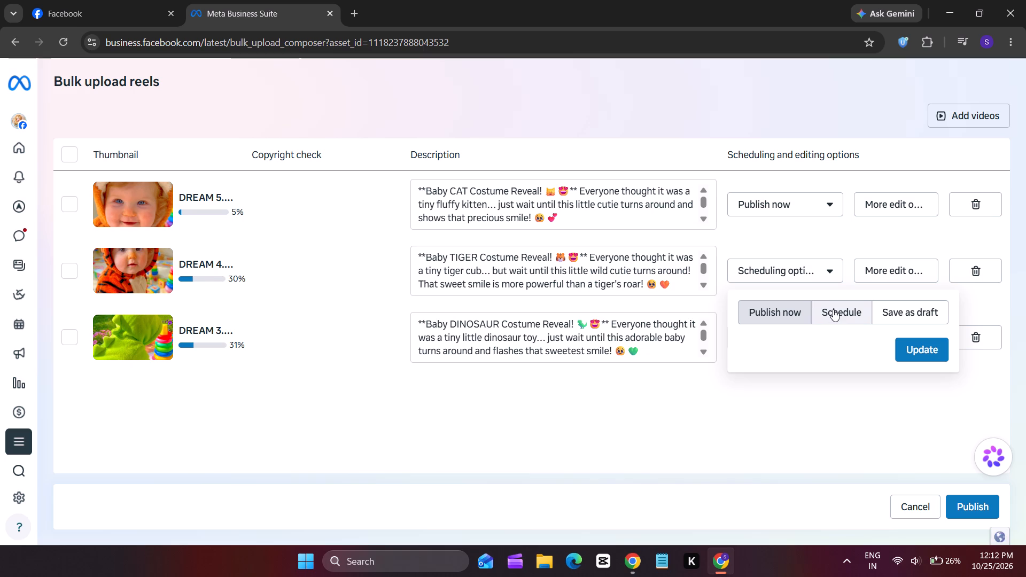
pyautogui.click(833, 309)
pyautogui.click(900, 342)
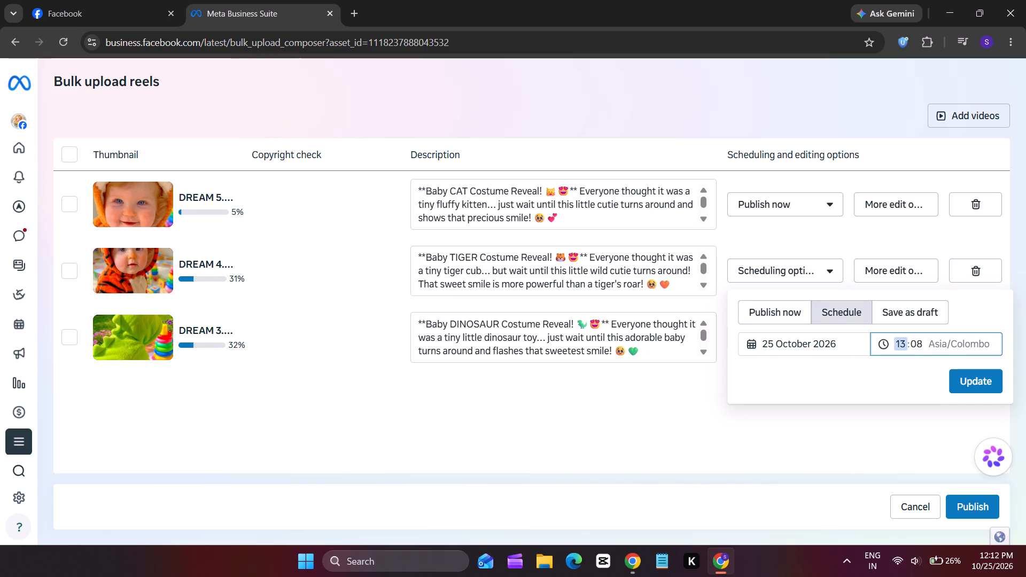
pyautogui.write('15')
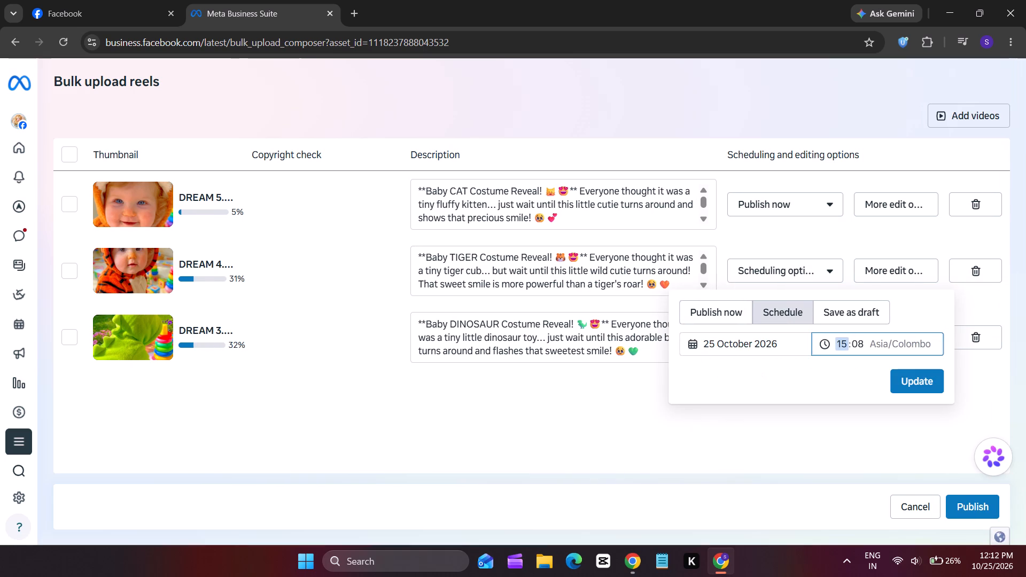
pyautogui.click(907, 381)
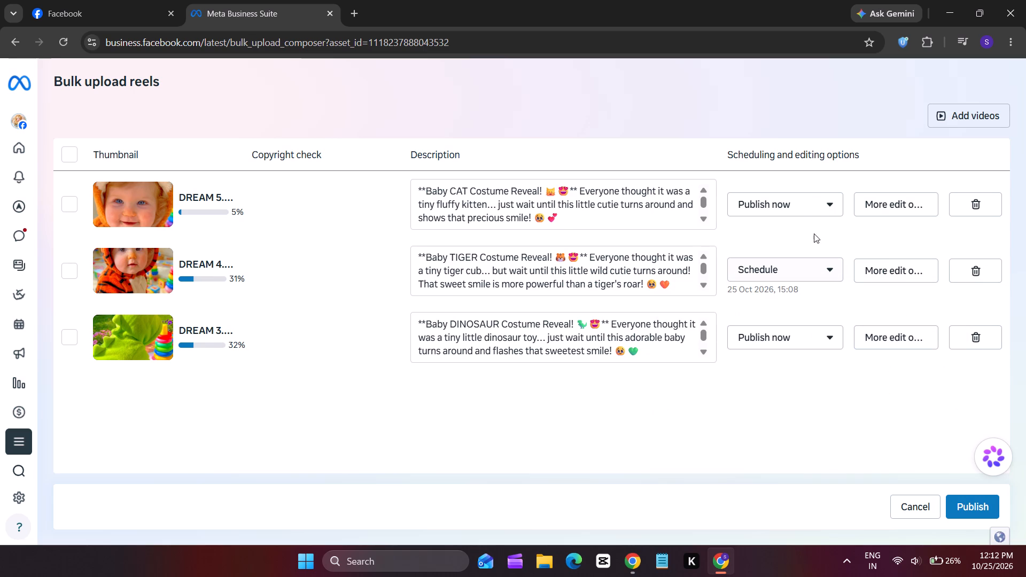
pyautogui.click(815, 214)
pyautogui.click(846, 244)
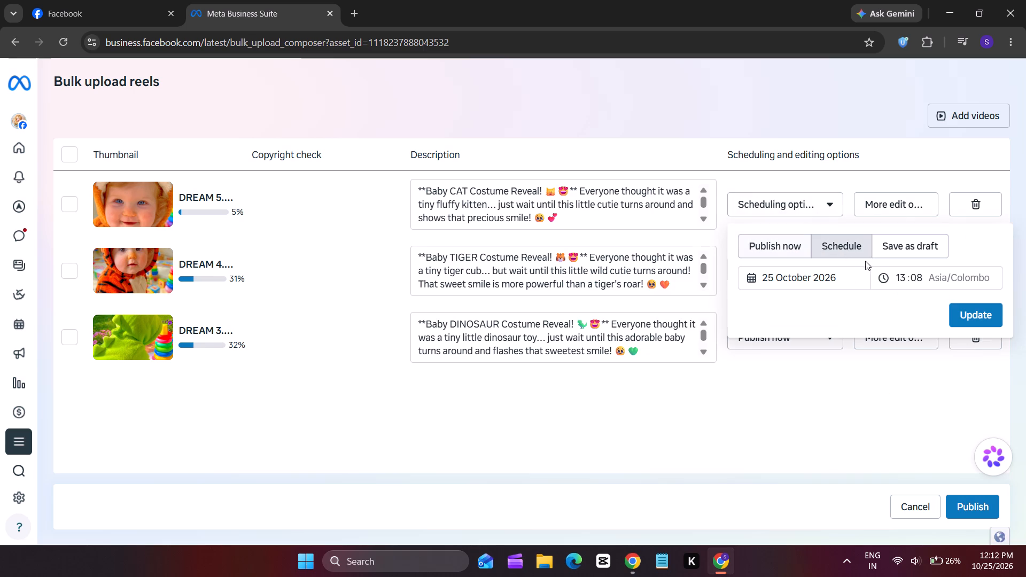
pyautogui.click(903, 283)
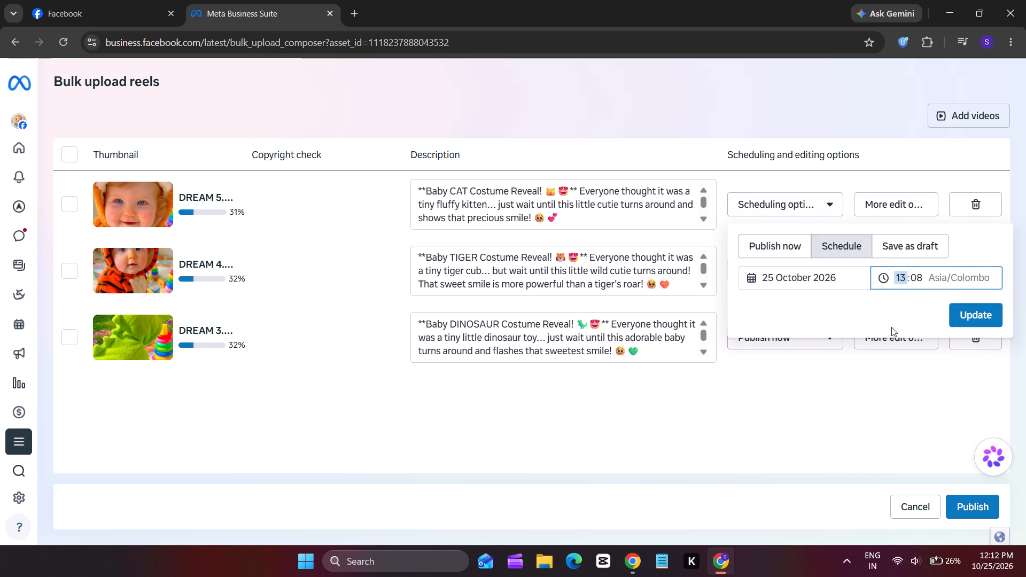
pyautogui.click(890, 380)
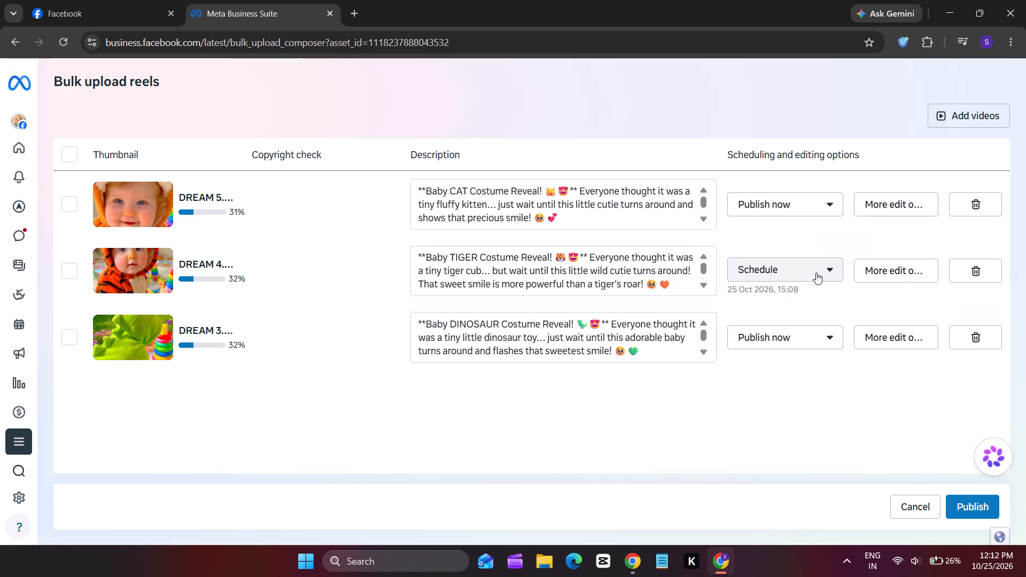
# Schedule the DREAM 5 cat costume reel for 25 October 2026 at 18:08.
pyautogui.click(820, 208)
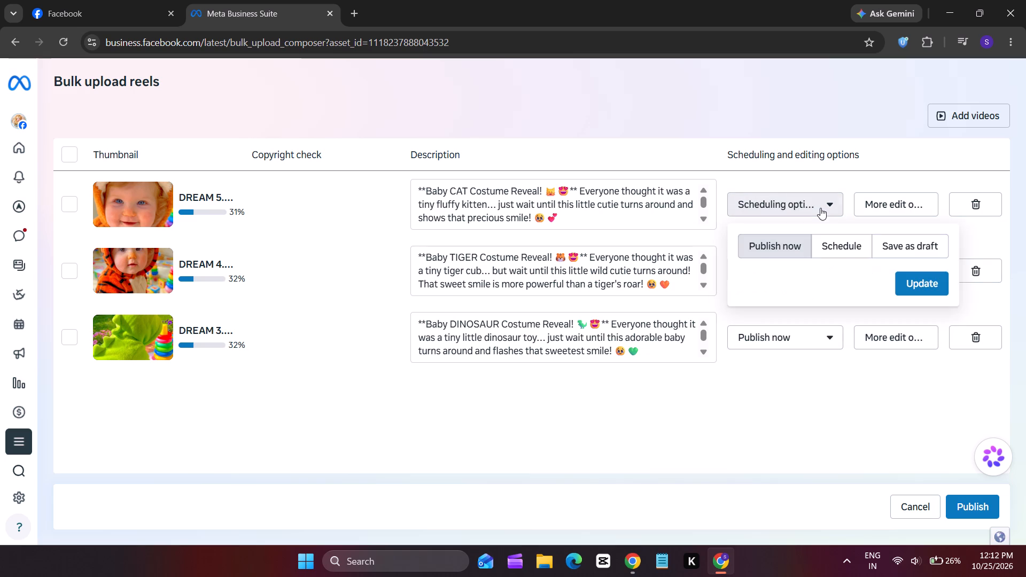
pyautogui.click(849, 239)
pyautogui.click(900, 276)
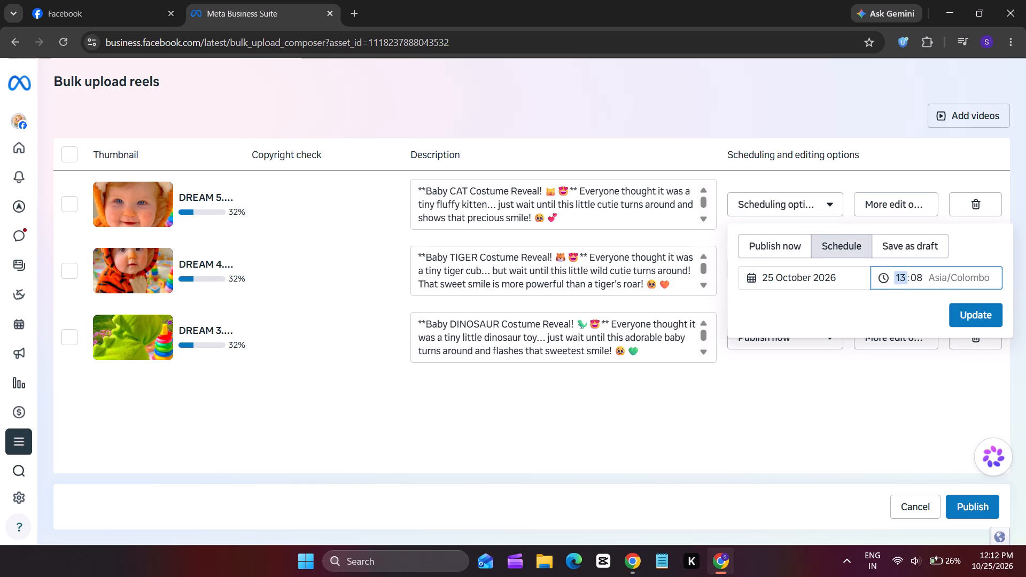
pyautogui.write('18')
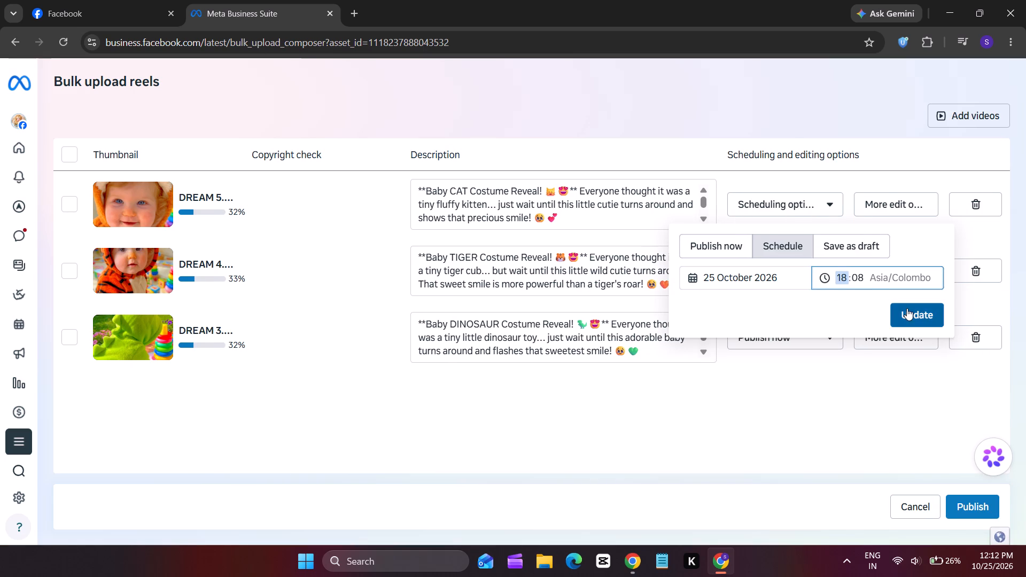
pyautogui.click(907, 308)
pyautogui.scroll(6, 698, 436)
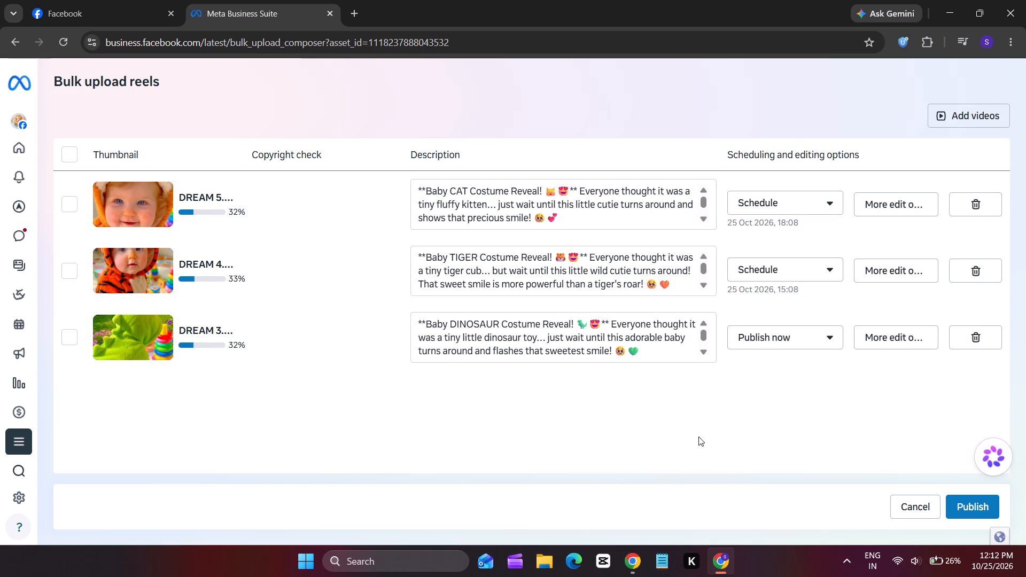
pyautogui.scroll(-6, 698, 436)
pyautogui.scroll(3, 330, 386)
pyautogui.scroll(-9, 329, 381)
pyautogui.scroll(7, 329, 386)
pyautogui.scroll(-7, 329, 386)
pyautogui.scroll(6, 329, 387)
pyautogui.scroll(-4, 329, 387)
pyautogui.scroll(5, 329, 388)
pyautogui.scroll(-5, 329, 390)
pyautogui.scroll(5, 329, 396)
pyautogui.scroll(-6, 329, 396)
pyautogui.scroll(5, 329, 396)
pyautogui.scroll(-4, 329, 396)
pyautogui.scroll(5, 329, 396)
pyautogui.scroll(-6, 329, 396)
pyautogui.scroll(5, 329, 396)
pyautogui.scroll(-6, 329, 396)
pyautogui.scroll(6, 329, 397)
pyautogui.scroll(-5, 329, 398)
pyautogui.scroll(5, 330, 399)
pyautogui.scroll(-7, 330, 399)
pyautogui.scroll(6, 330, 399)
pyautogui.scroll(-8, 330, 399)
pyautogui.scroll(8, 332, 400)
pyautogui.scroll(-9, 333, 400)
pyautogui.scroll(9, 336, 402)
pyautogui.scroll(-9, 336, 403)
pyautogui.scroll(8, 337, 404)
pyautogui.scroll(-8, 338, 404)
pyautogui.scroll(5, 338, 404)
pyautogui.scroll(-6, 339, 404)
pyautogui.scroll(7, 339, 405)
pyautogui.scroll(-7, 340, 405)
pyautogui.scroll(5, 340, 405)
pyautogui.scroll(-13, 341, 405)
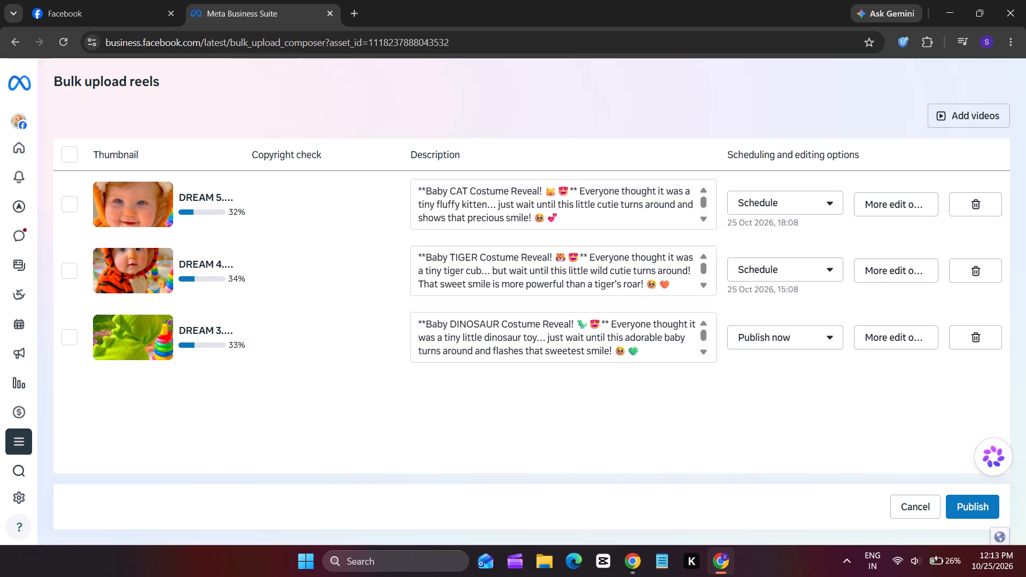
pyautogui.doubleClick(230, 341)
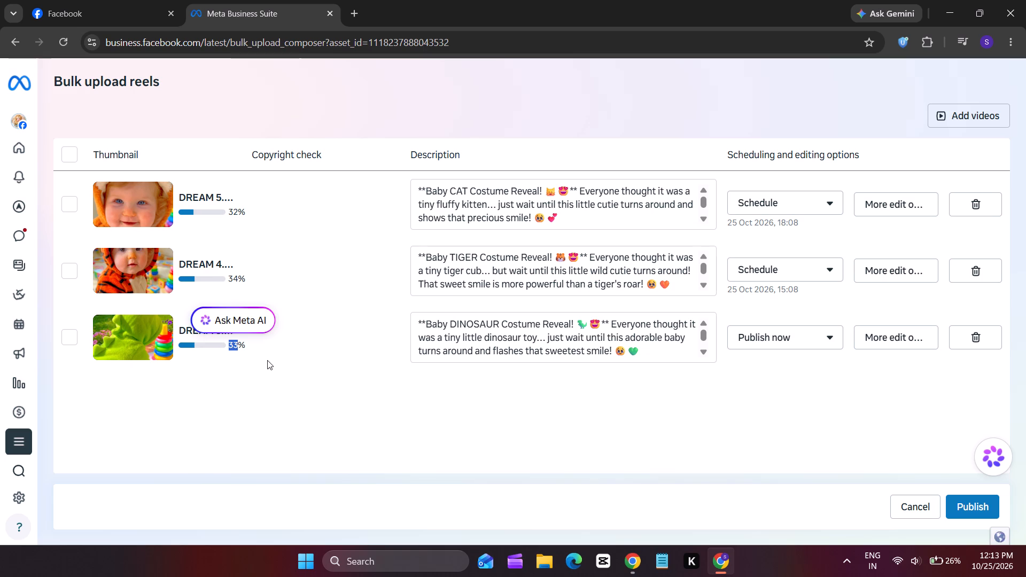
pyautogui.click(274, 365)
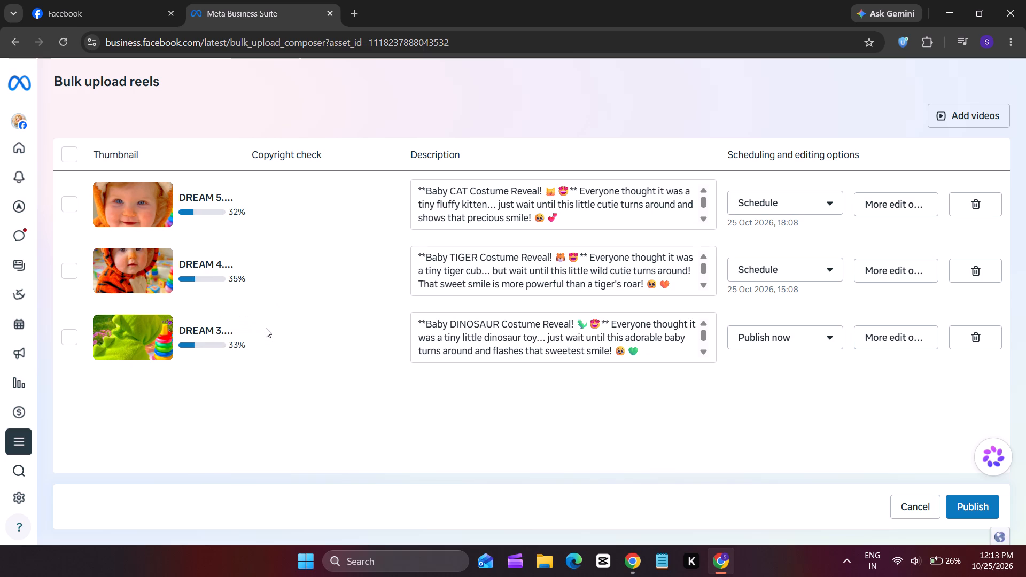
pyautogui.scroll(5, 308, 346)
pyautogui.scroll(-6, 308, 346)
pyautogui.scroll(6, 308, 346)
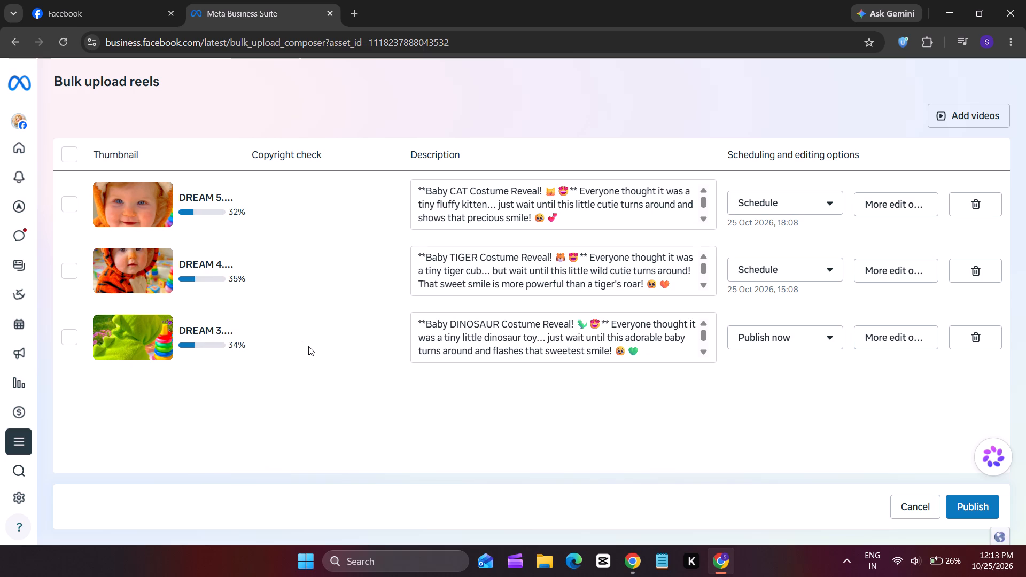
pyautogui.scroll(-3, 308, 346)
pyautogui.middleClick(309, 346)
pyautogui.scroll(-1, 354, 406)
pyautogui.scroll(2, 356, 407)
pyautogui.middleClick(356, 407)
# Switch to the ChatGPT browser window, search Google for facebook in a new tab, and open the Facebook site.
pyautogui.click(625, 559)
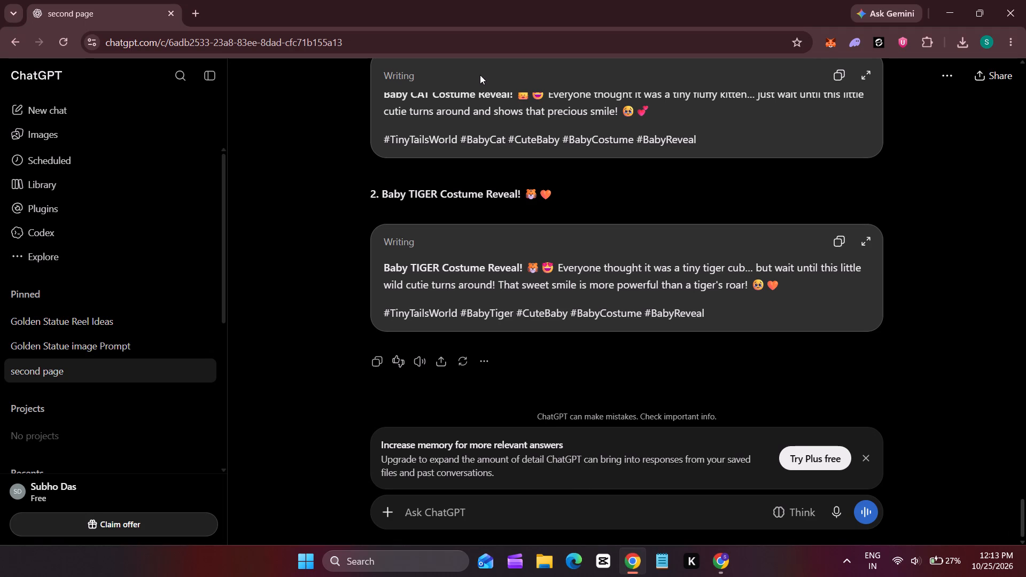
pyautogui.click(191, 14)
pyautogui.click(357, 247)
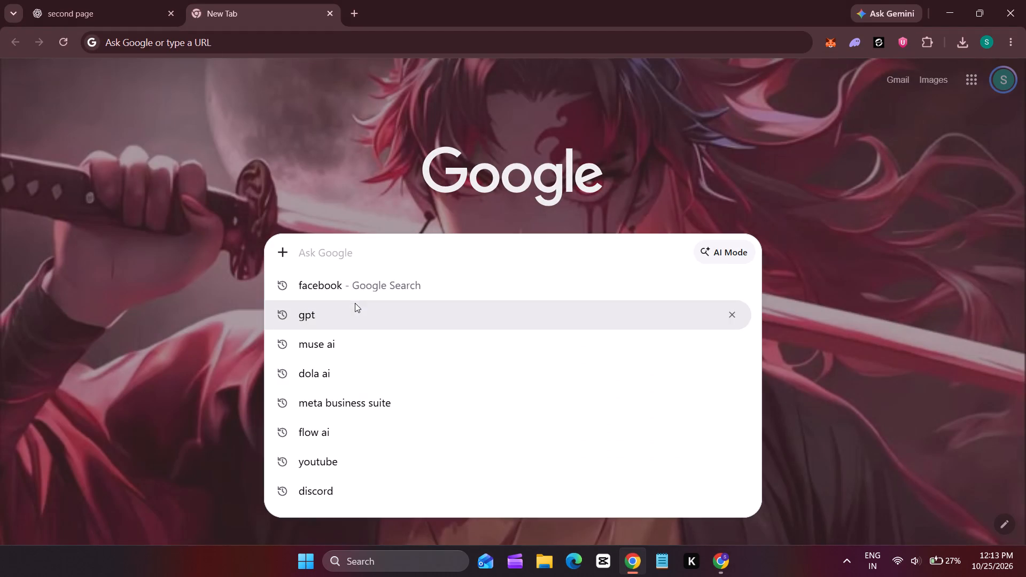
pyautogui.click(354, 292)
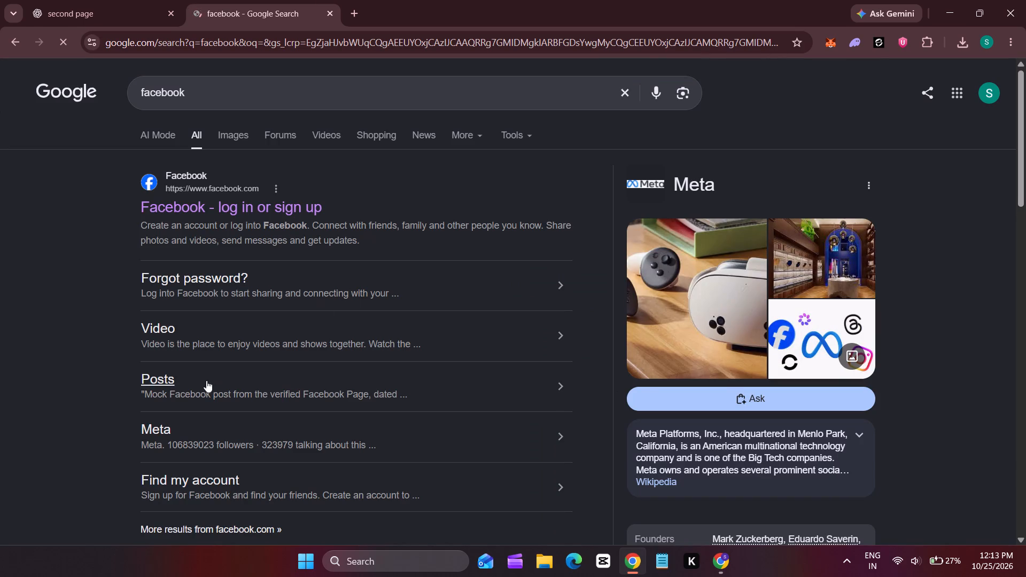
pyautogui.click(300, 205)
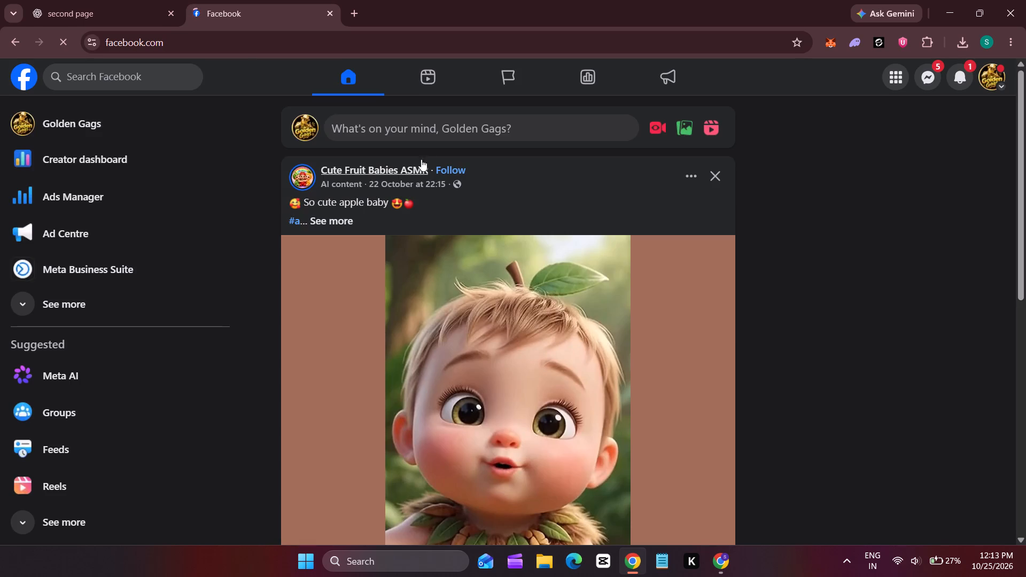
# View the Golden Statue photo from the newest like notification, browse the adjacent Golden Gags photos, and close the photo viewer.
pyautogui.click(965, 79)
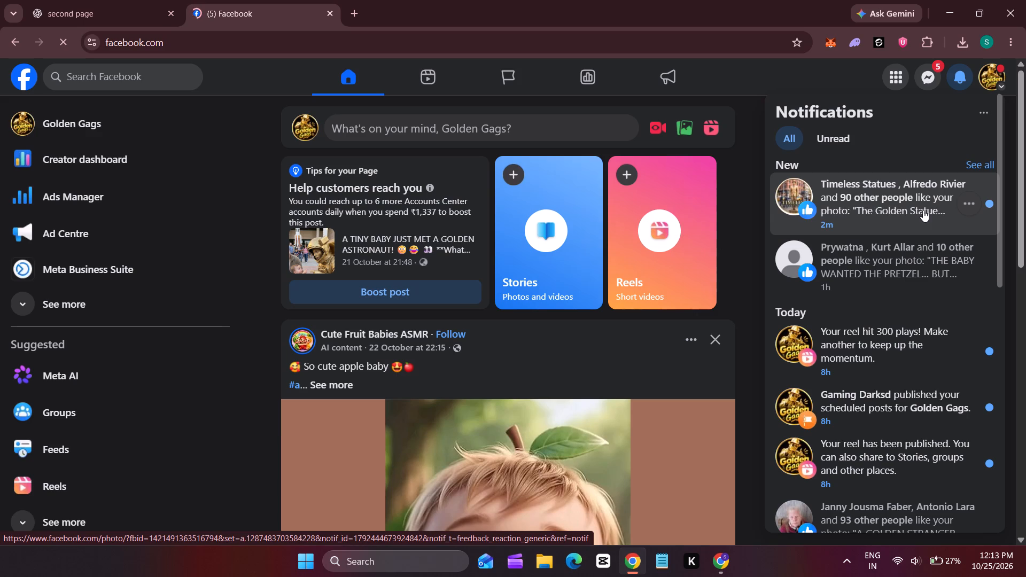
pyautogui.click(923, 210)
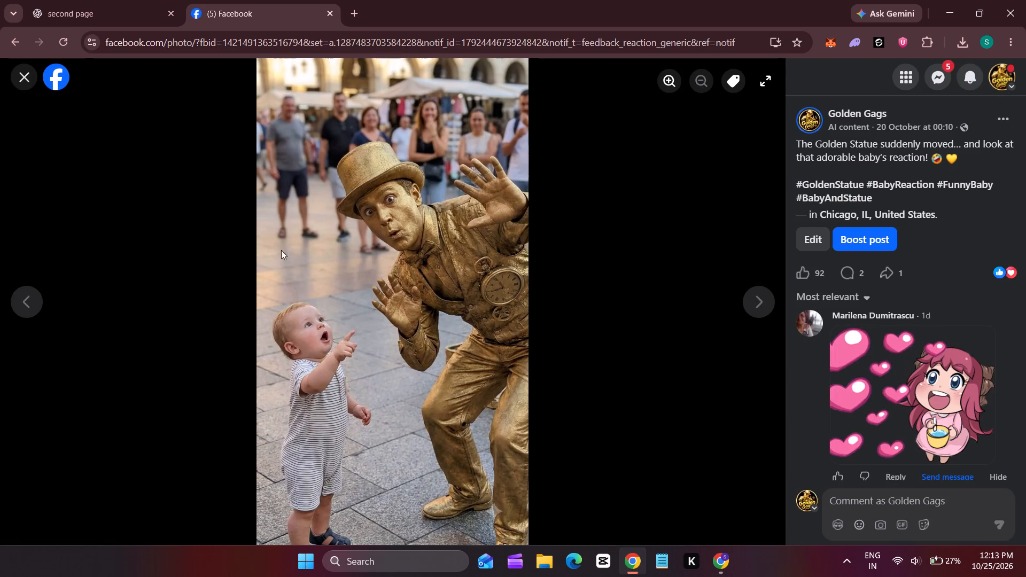
pyautogui.scroll(-7, 659, 285)
pyautogui.click(747, 290)
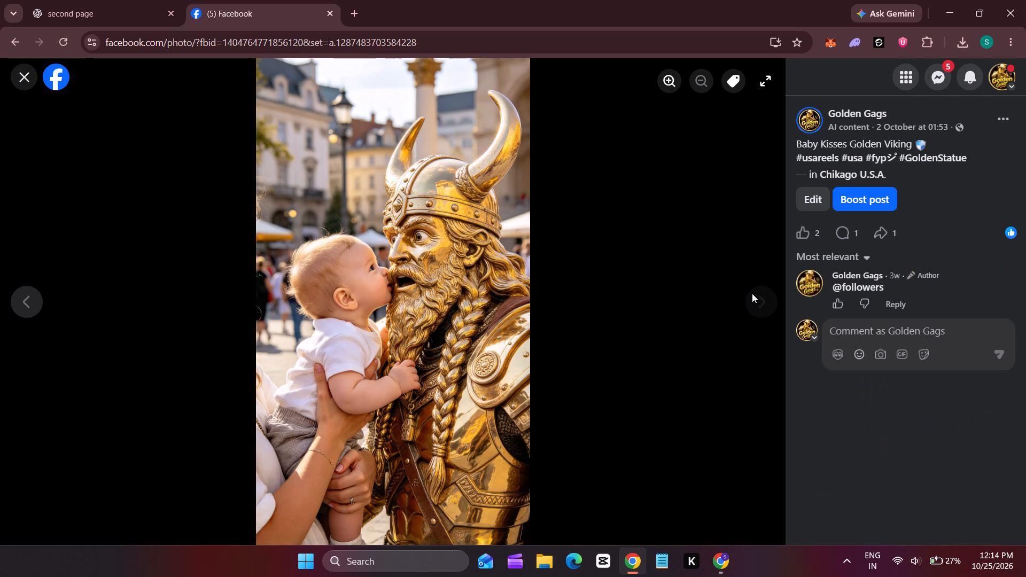
pyautogui.click(36, 300)
pyautogui.click(36, 300)
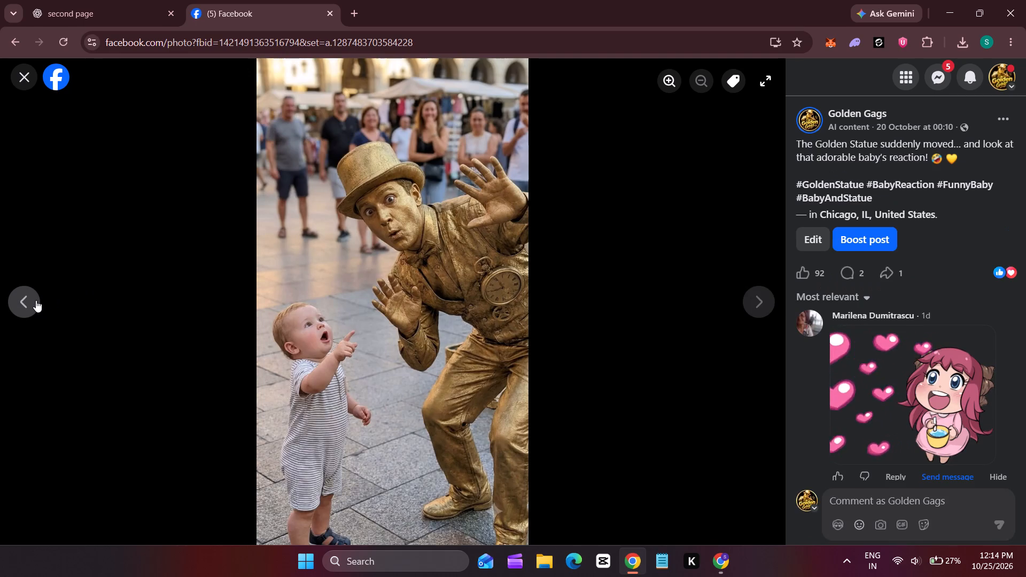
pyautogui.click(36, 300)
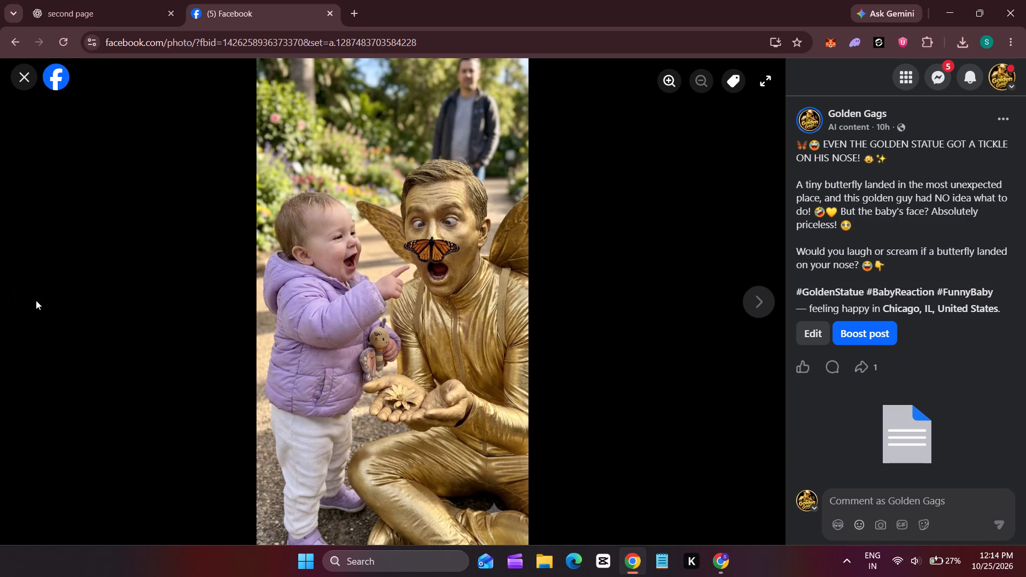
pyautogui.click(18, 73)
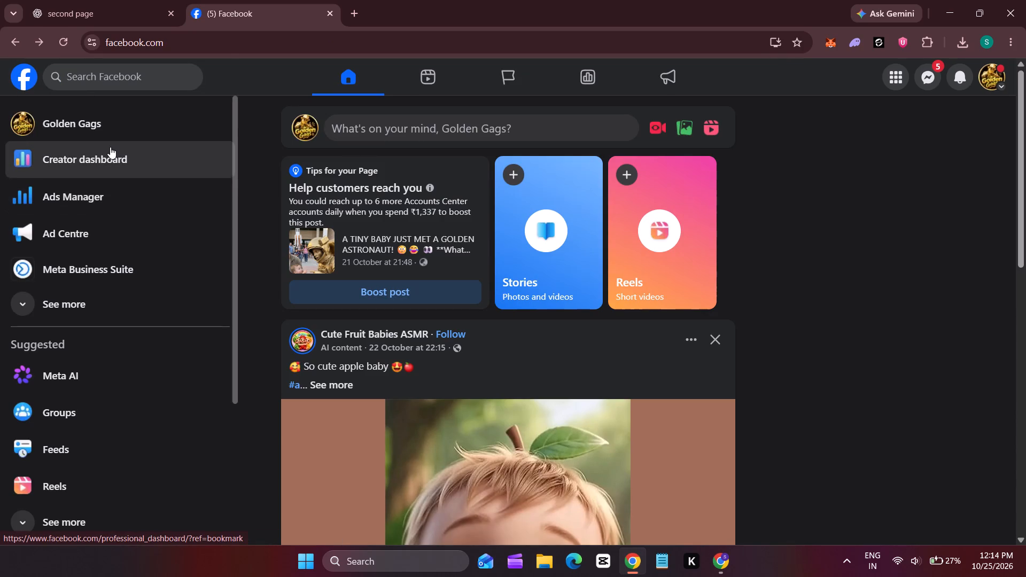
# Examine the Golden Gags monetisation overview, content monetisation earnings and active bonuses in the Creator dashboard.
pyautogui.click(110, 147)
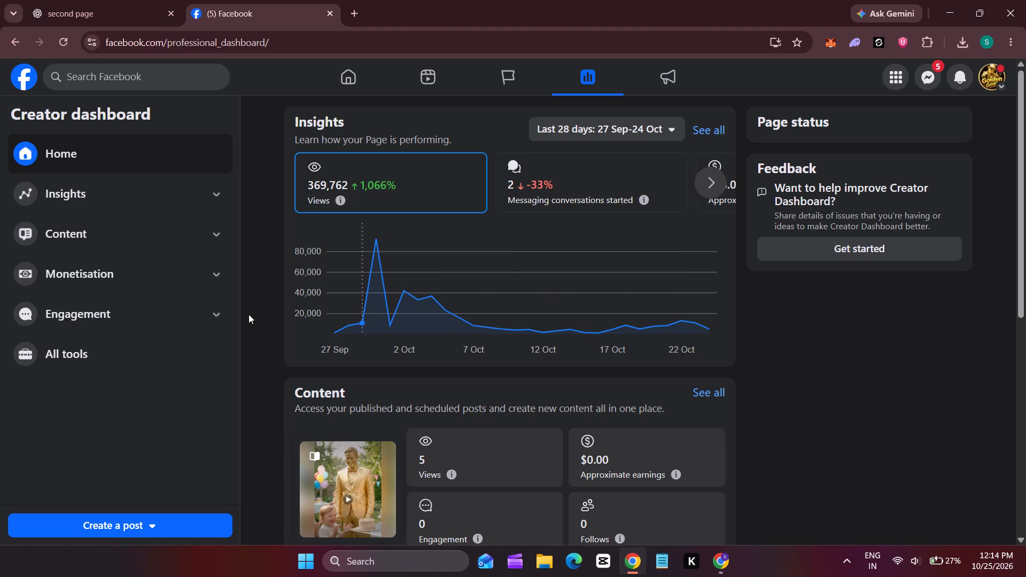
pyautogui.scroll(-2, 269, 325)
pyautogui.click(151, 279)
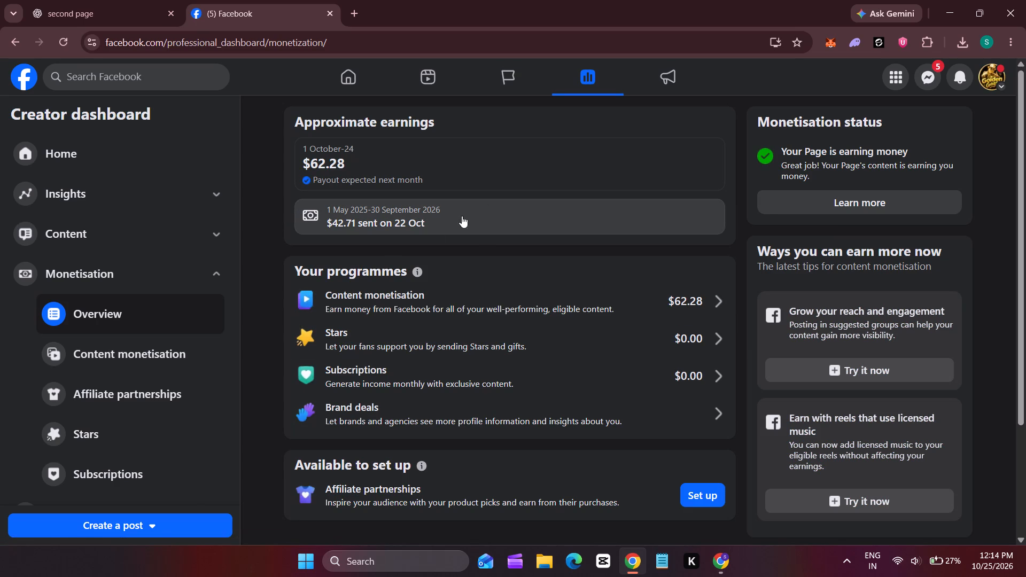
pyautogui.click(107, 365)
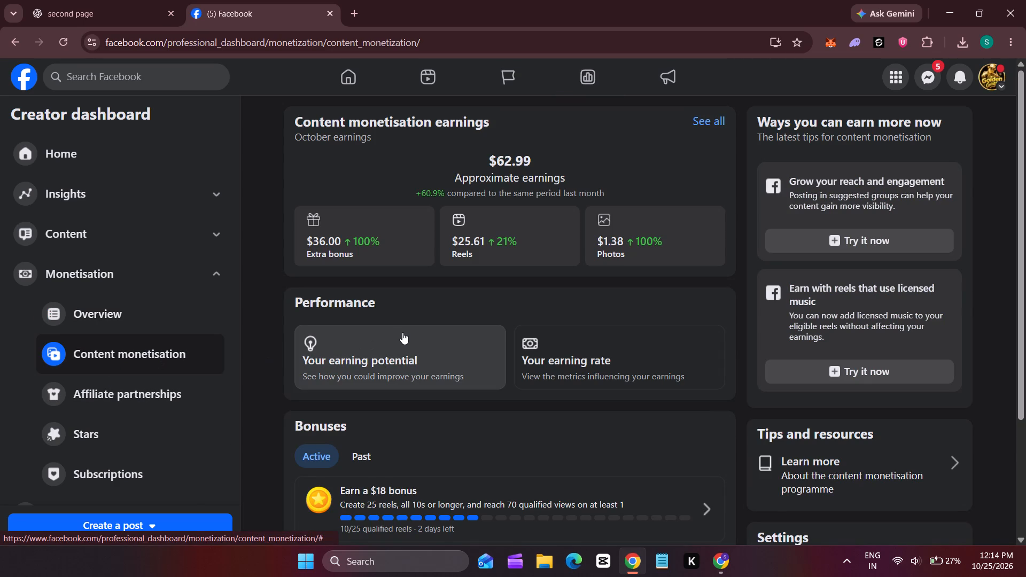
pyautogui.scroll(-2, 403, 332)
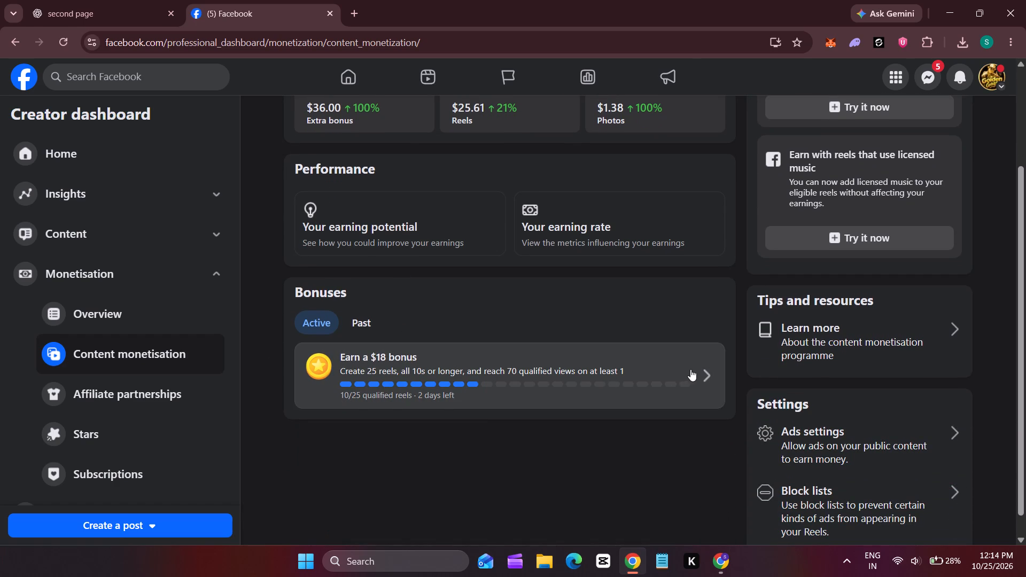